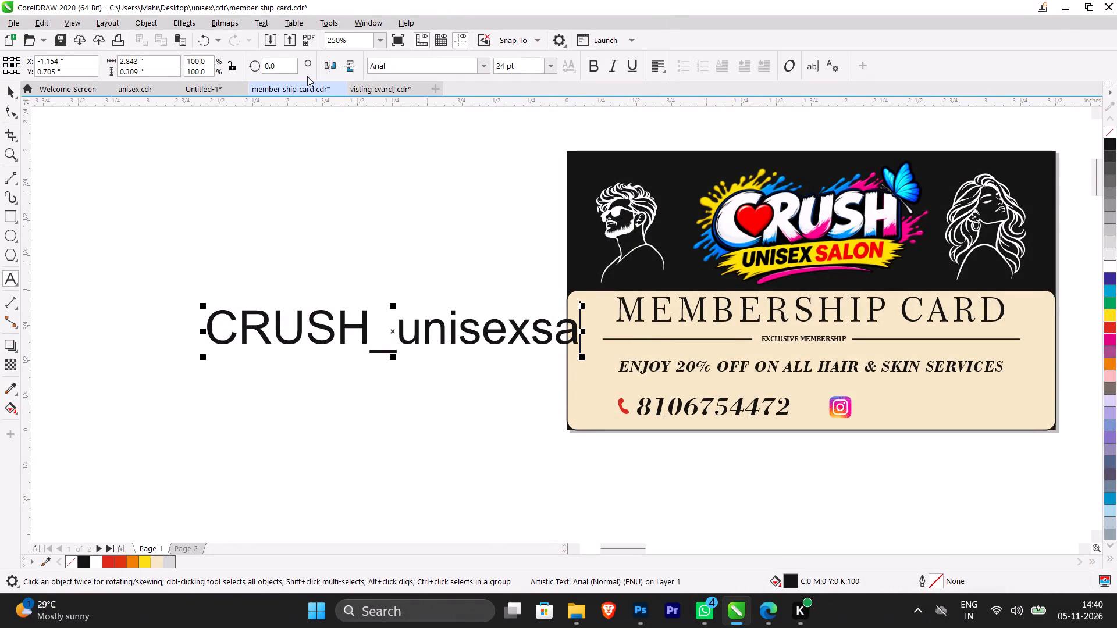
# Close the Untitled-1, visting cvard] and unisex documents without saving, leaving the membership card document open.
pyautogui.click(218, 94)
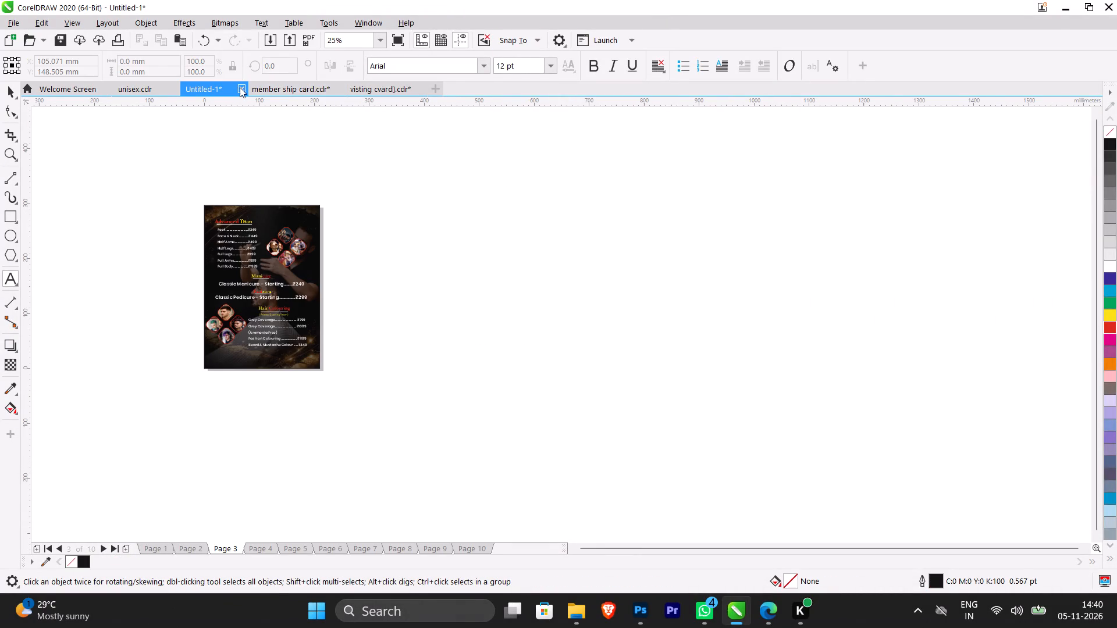
pyautogui.click(240, 87)
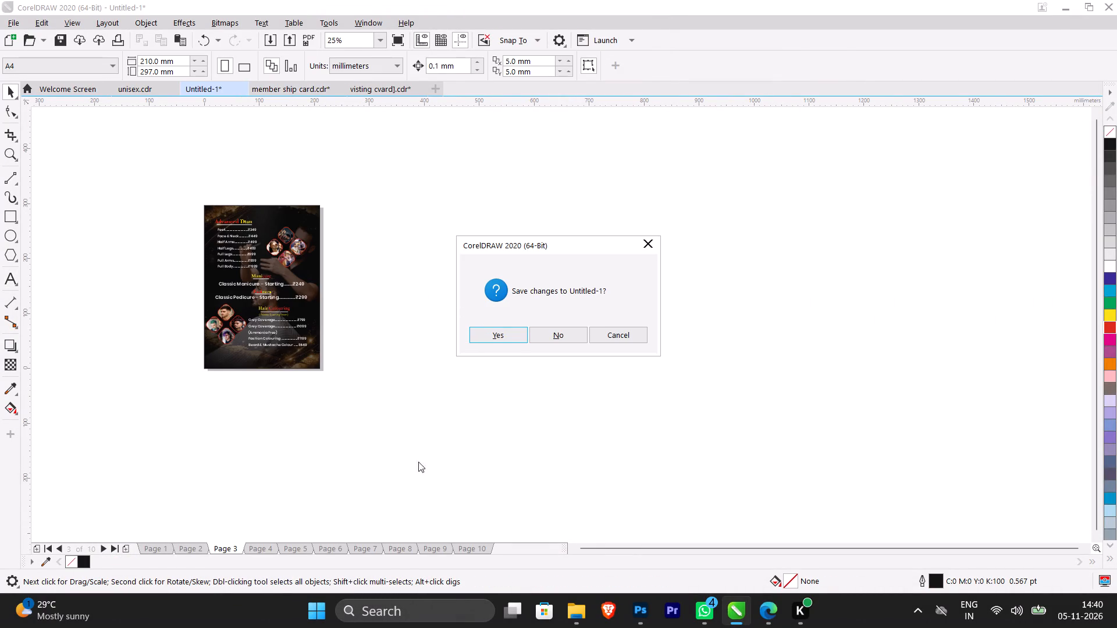
pyautogui.click(553, 338)
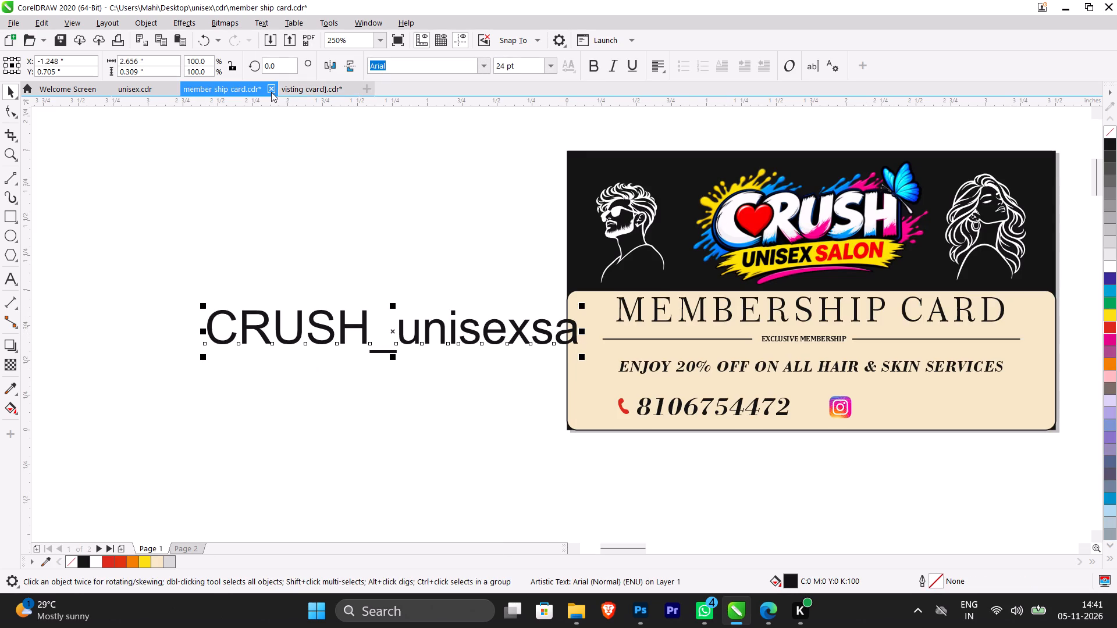
pyautogui.click(315, 85)
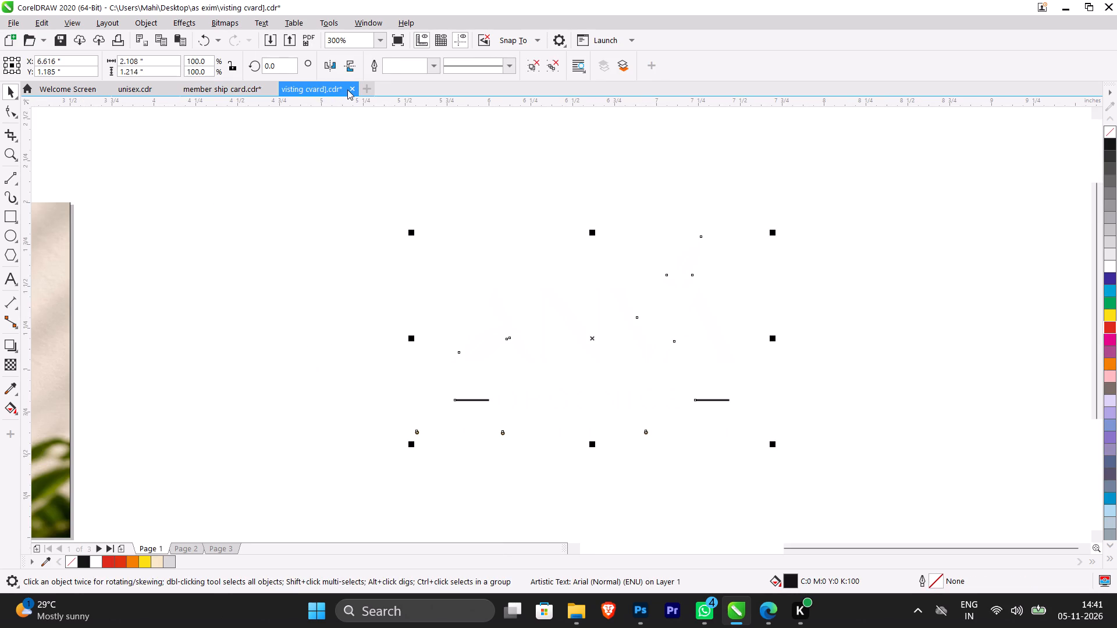
pyautogui.click(351, 90)
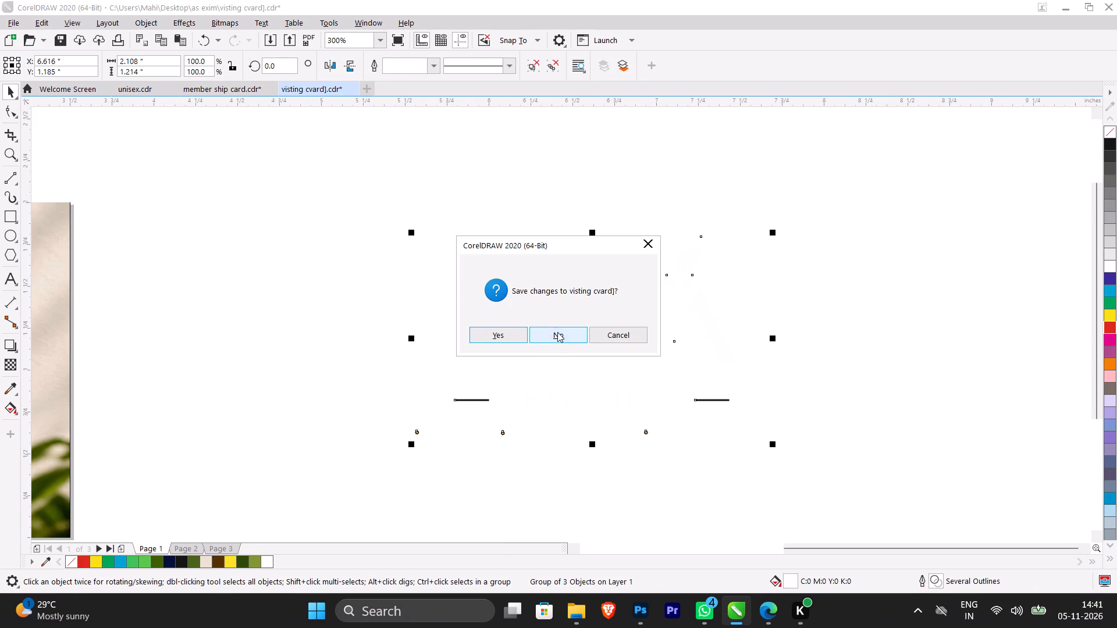
pyautogui.click(557, 332)
pyautogui.click(136, 88)
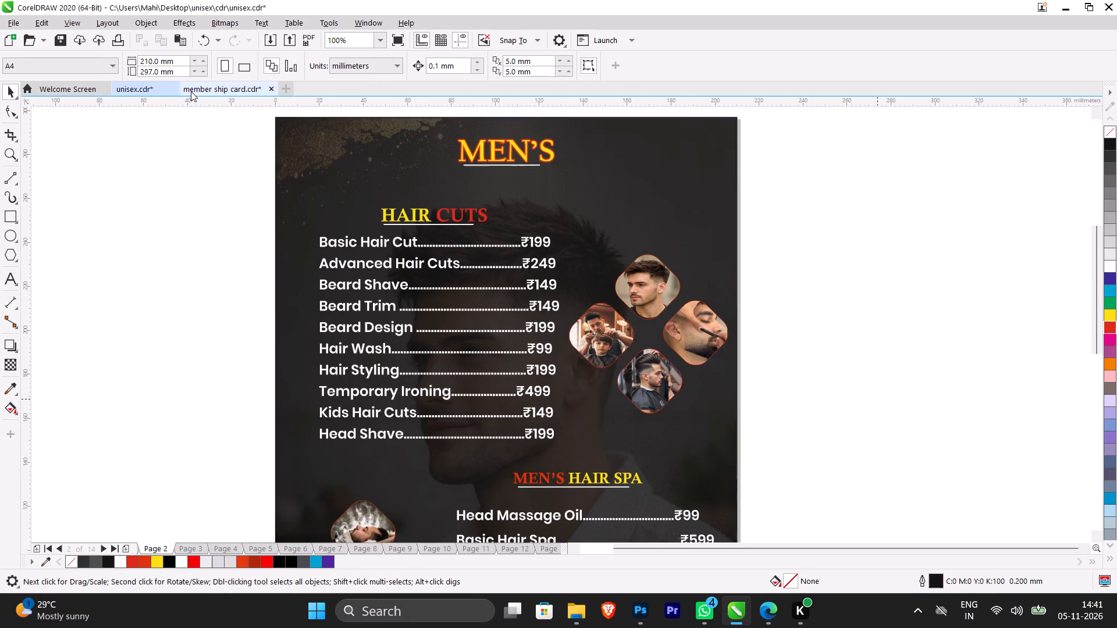
pyautogui.click(172, 90)
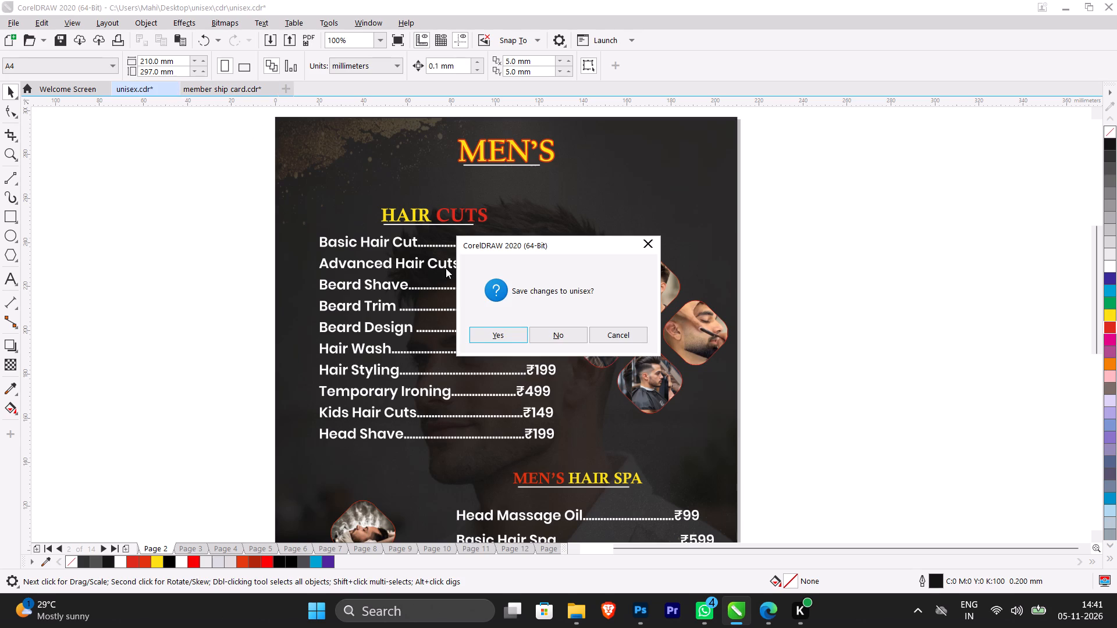
pyautogui.click(553, 335)
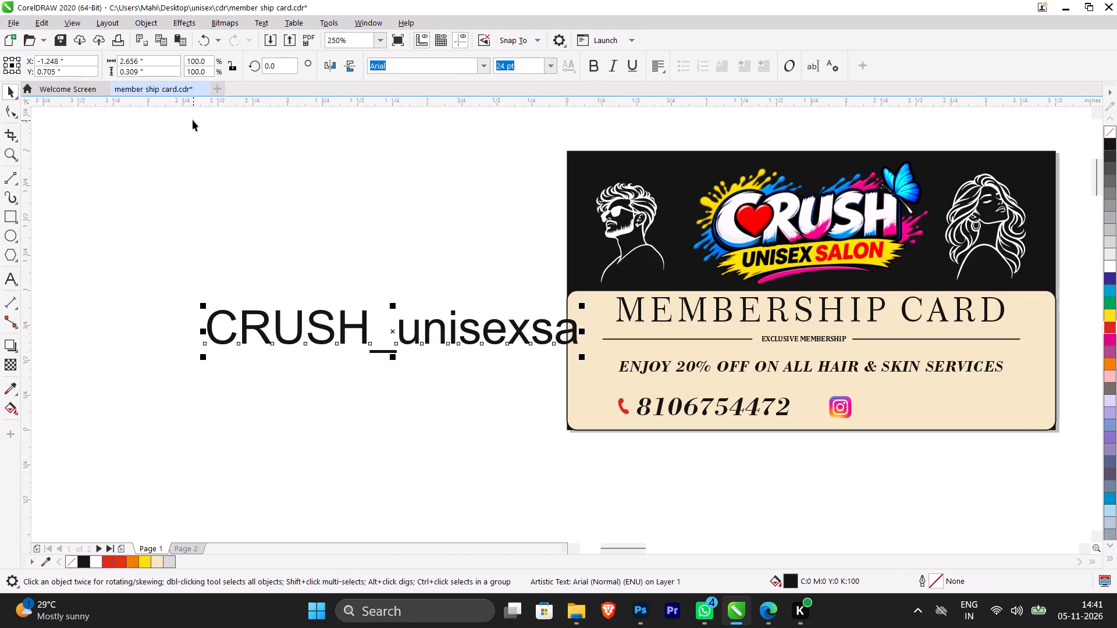
# Append a capital "L" to the end of the CRUSH_unisexsa text beside the membership card.
pyautogui.scroll(-1, 561, 325)
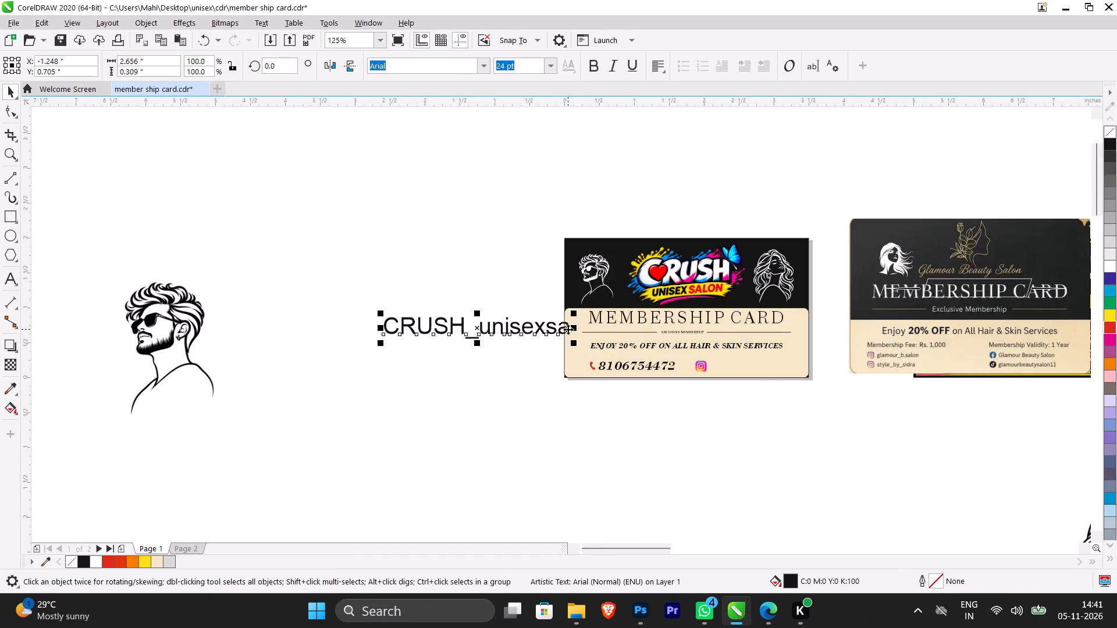
pyautogui.scroll(2, 568, 329)
pyautogui.doubleClick(572, 329)
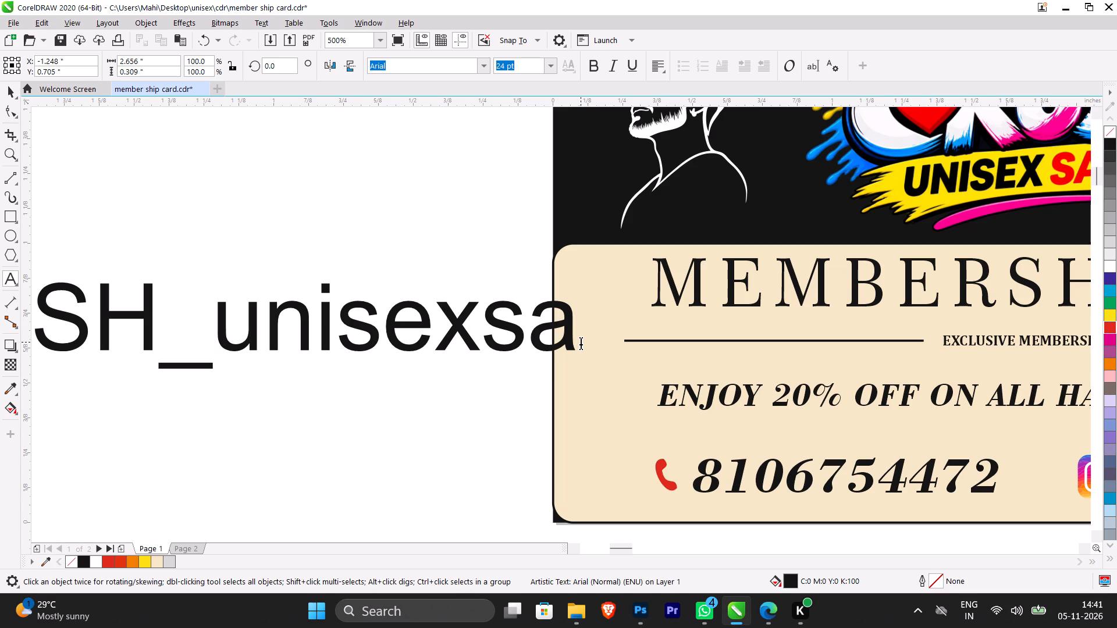
pyautogui.hotkey('shift', 'l')
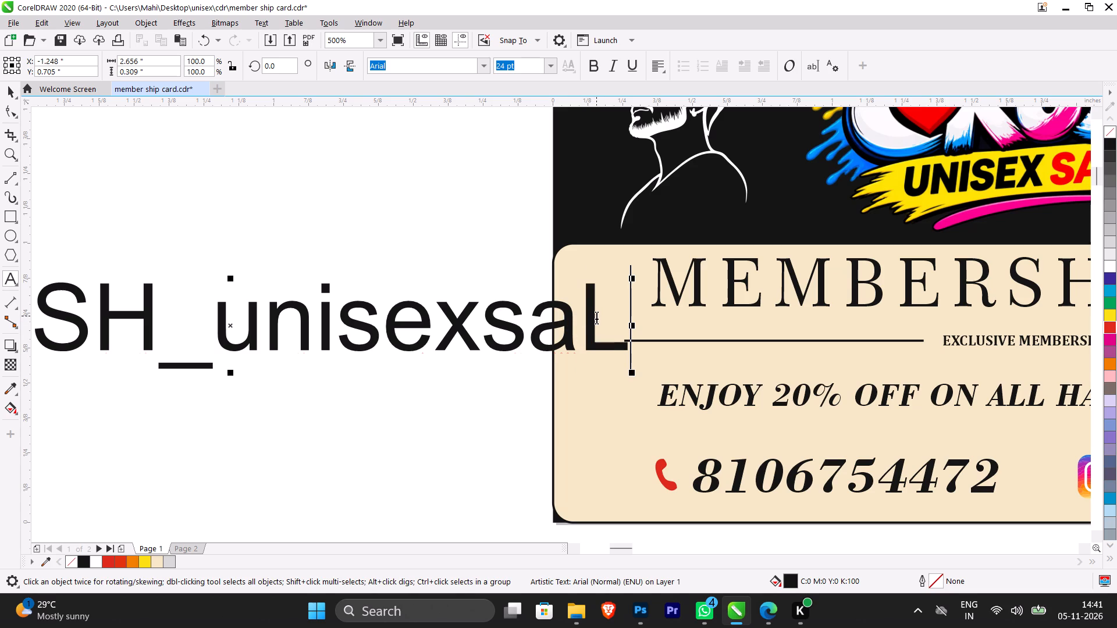
# Change only the final letter "L" of the handle text to lowercase with Change Case.
pyautogui.click(596, 316)
pyautogui.doubleClick(589, 320)
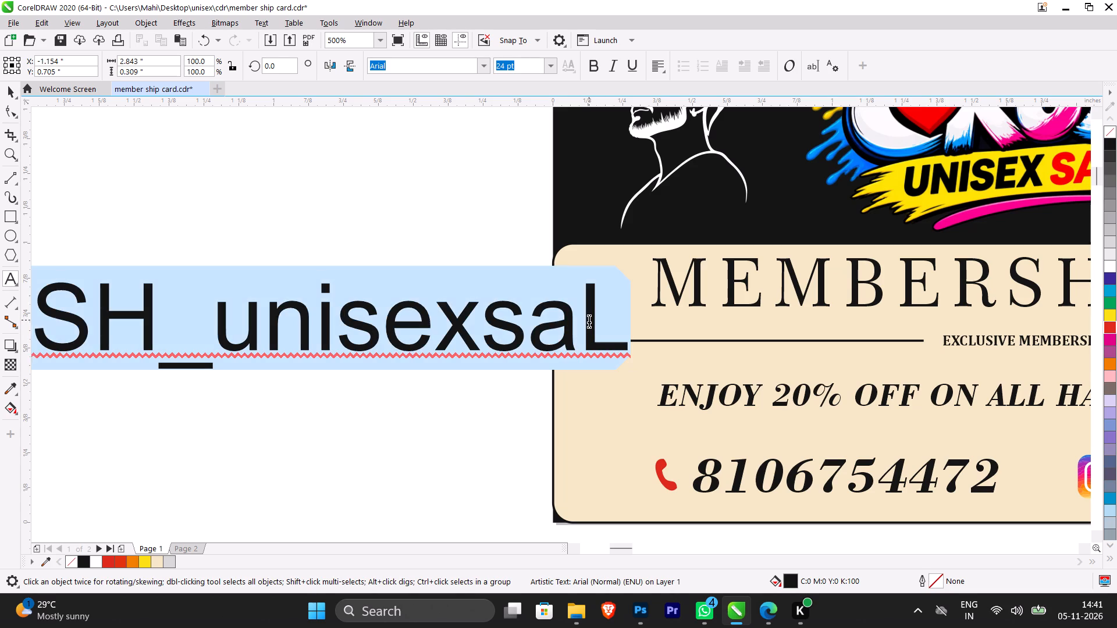
pyautogui.moveTo(589, 320); pyautogui.dragTo(595, 320)
pyautogui.click(588, 318)
pyautogui.moveTo(585, 318); pyautogui.dragTo(596, 319)
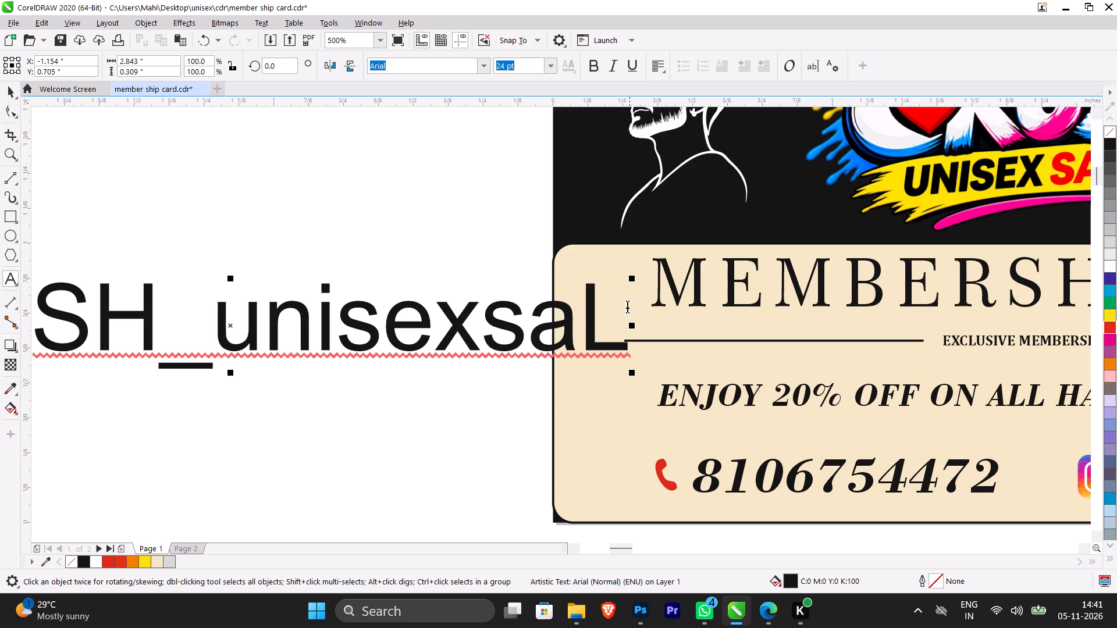
pyautogui.moveTo(626, 338); pyautogui.dragTo(584, 347)
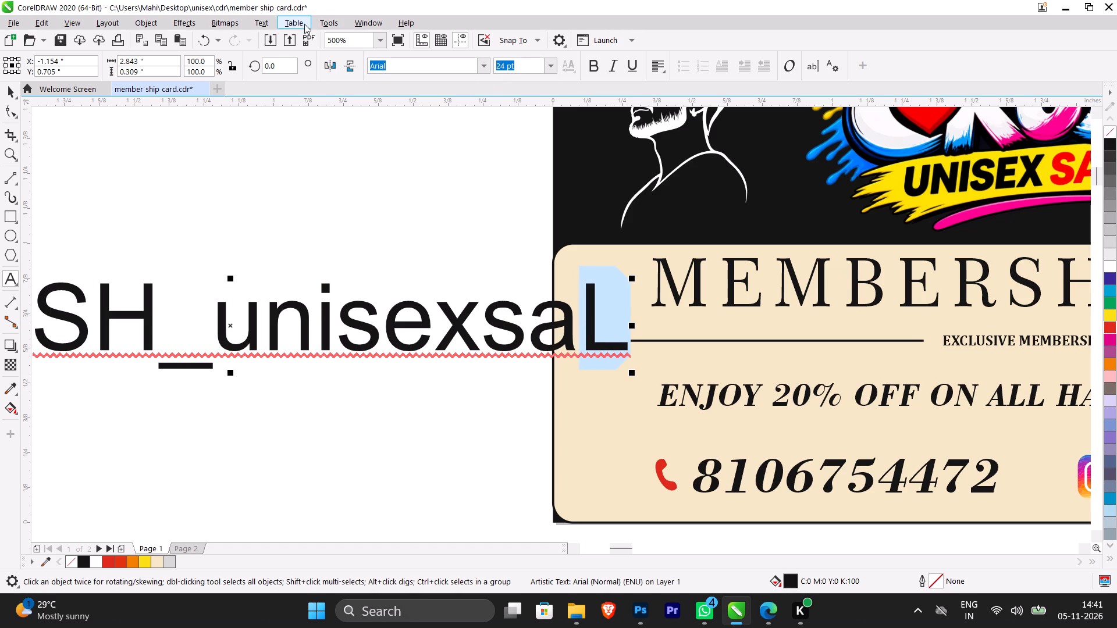
pyautogui.click(252, 23)
pyautogui.click(355, 304)
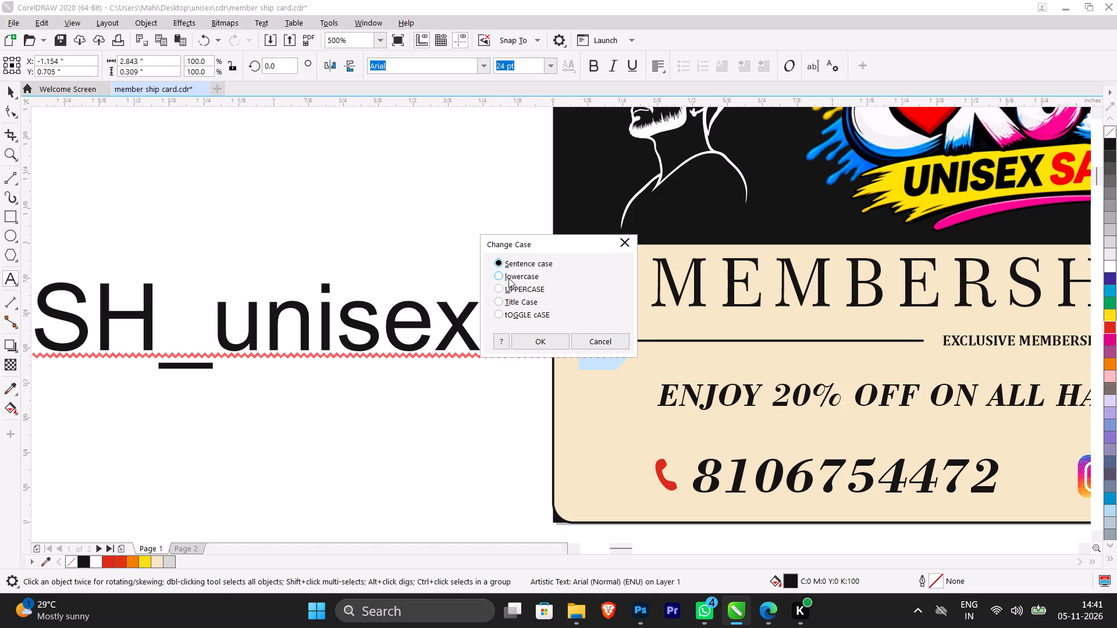
pyautogui.click(508, 278)
pyautogui.click(530, 340)
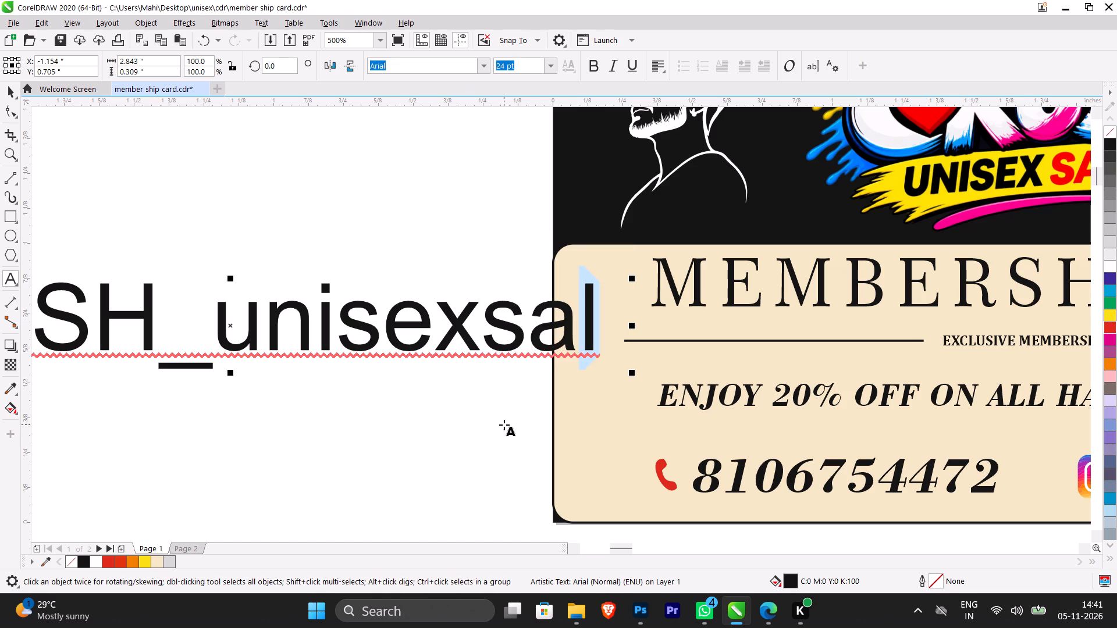
pyautogui.click(14, 99)
pyautogui.click(375, 490)
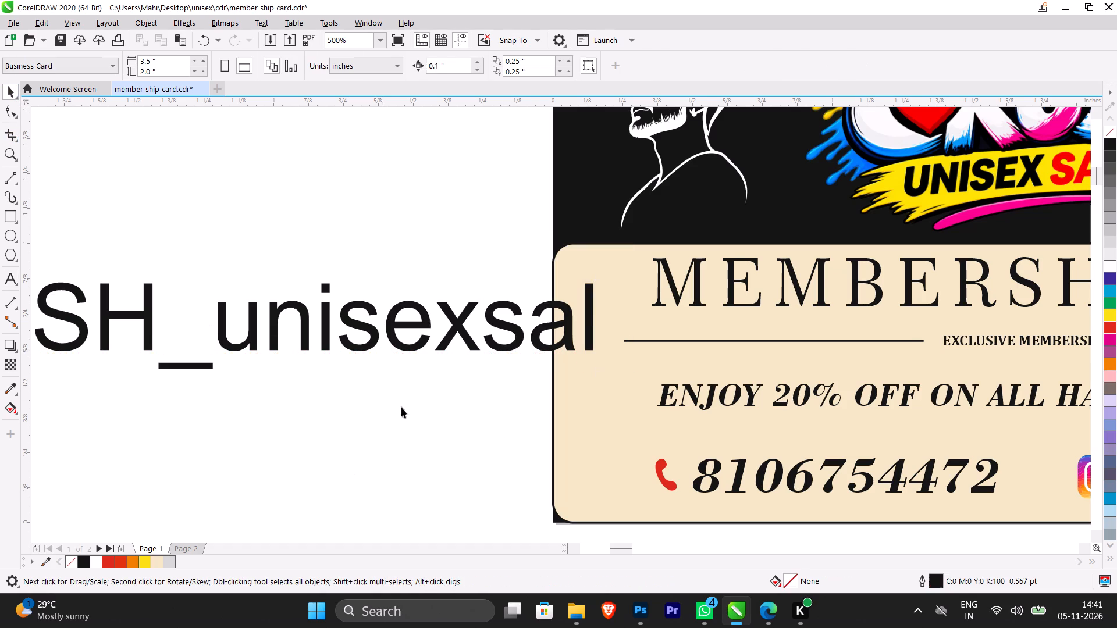
# Append "on" to the handle text so it reads CRUSH_unisexsalon.
pyautogui.scroll(-1, 517, 316)
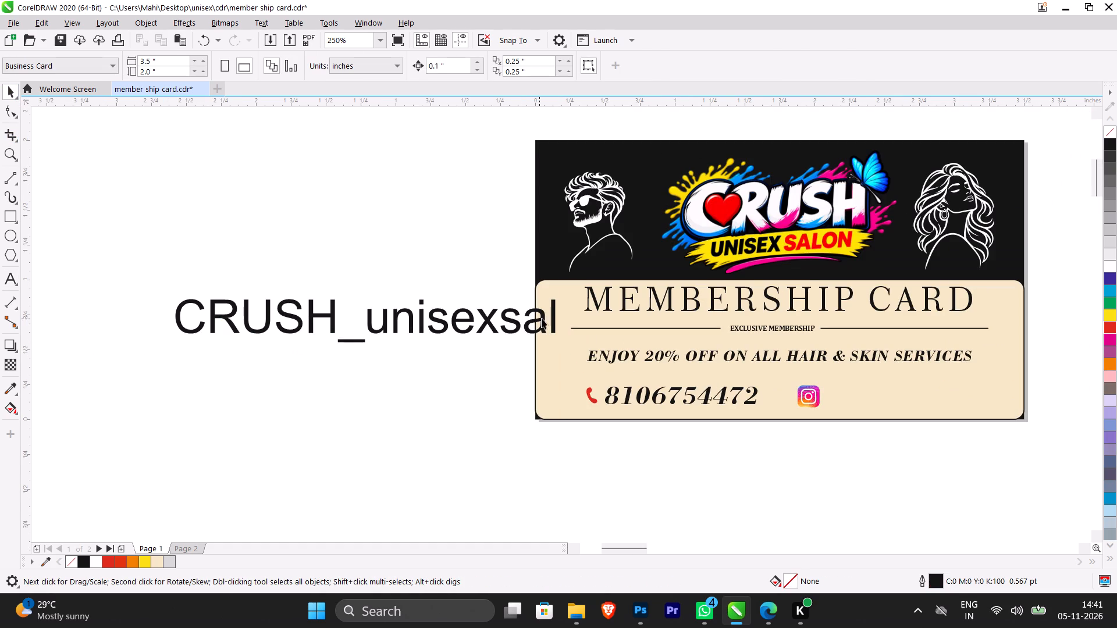
pyautogui.doubleClick(554, 317)
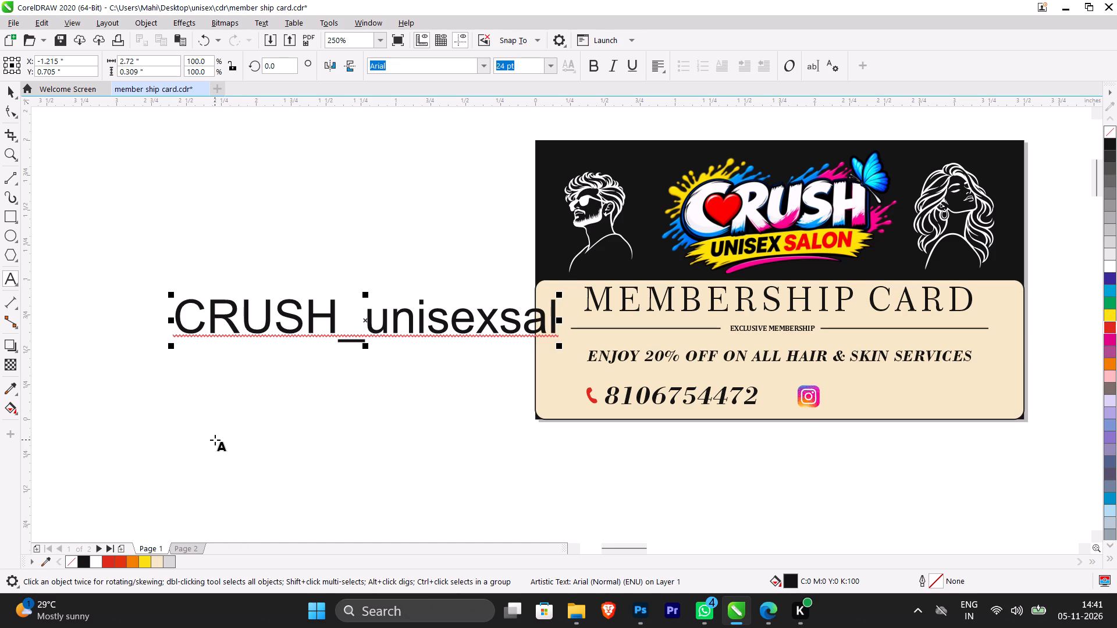
pyautogui.press('o')
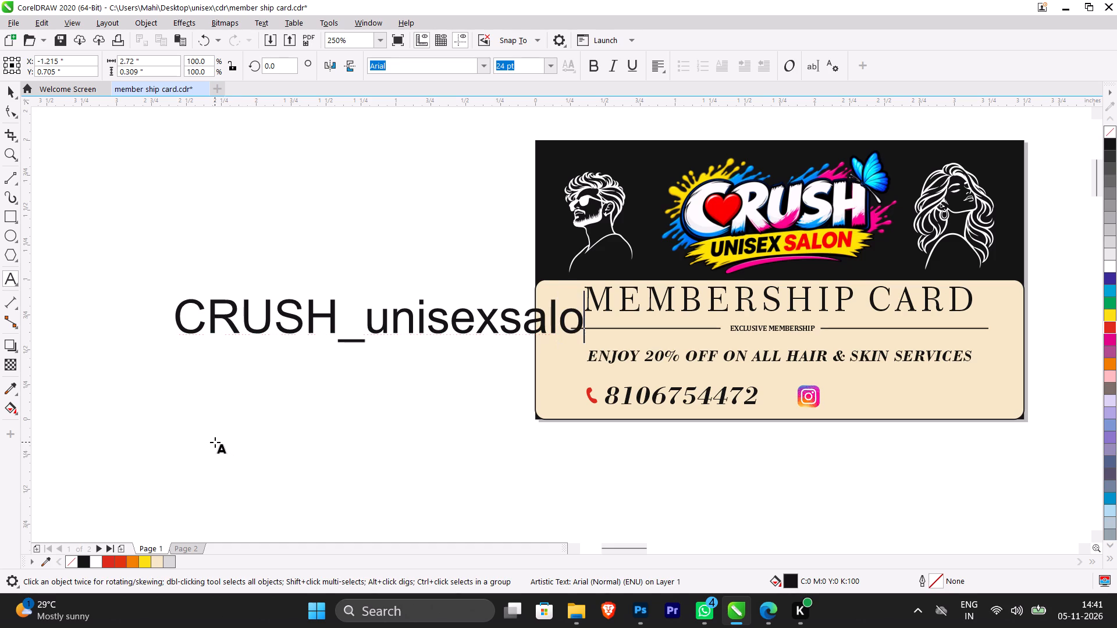
pyautogui.press('n')
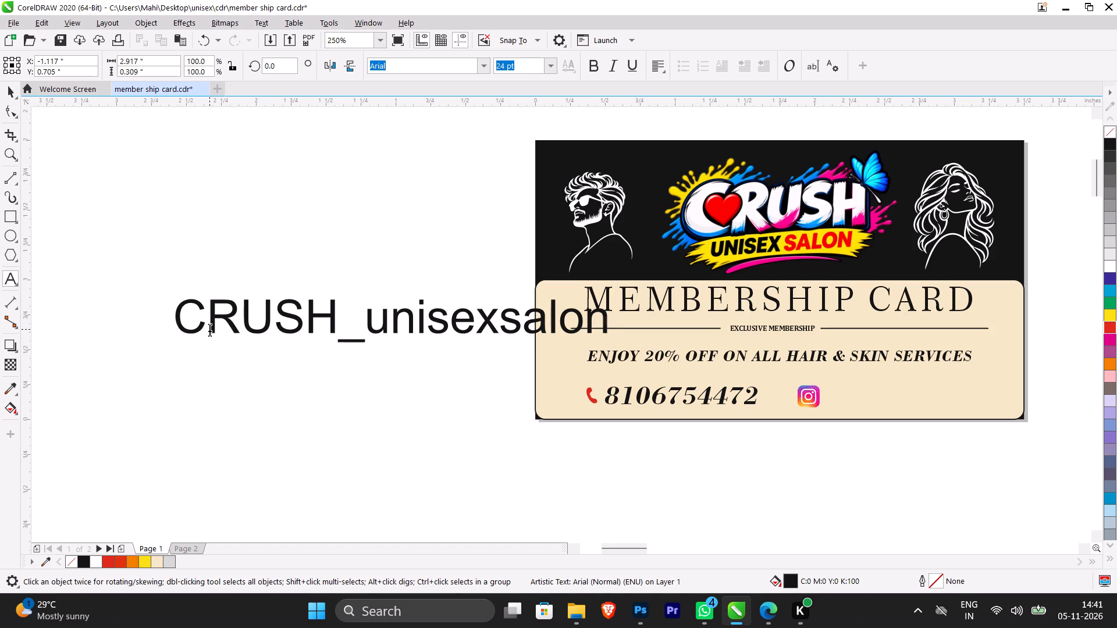
# Convert the whole CRUSH_unisexsalon text to lowercase with Change Case.
pyautogui.hotkey('ctrl', 'a')
pyautogui.click(265, 27)
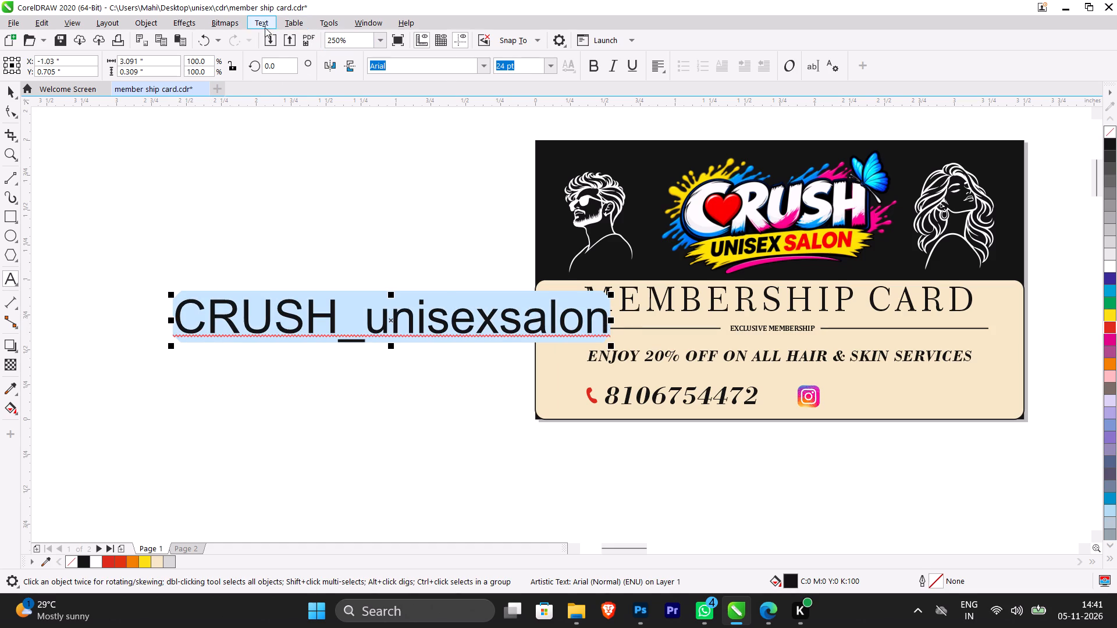
pyautogui.click(314, 306)
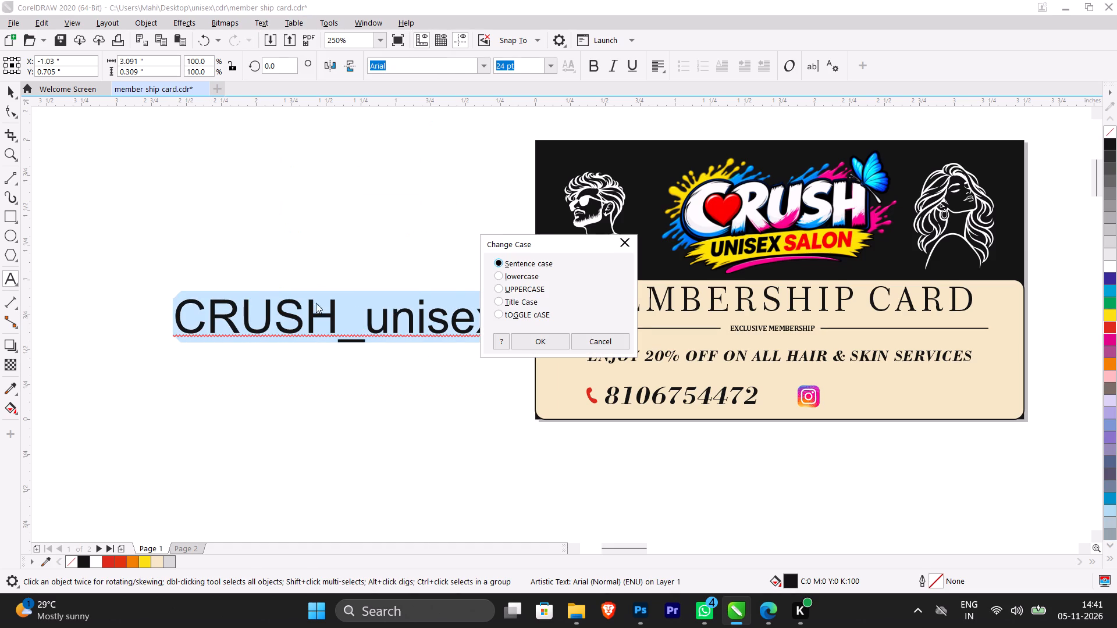
pyautogui.click(507, 279)
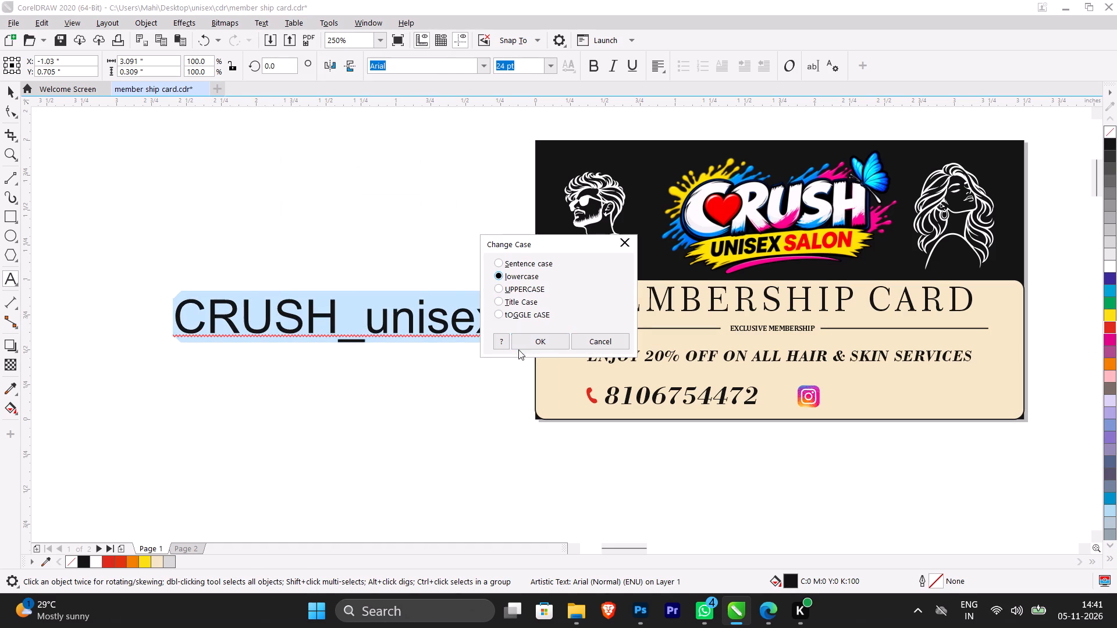
pyautogui.click(518, 347)
pyautogui.click(12, 97)
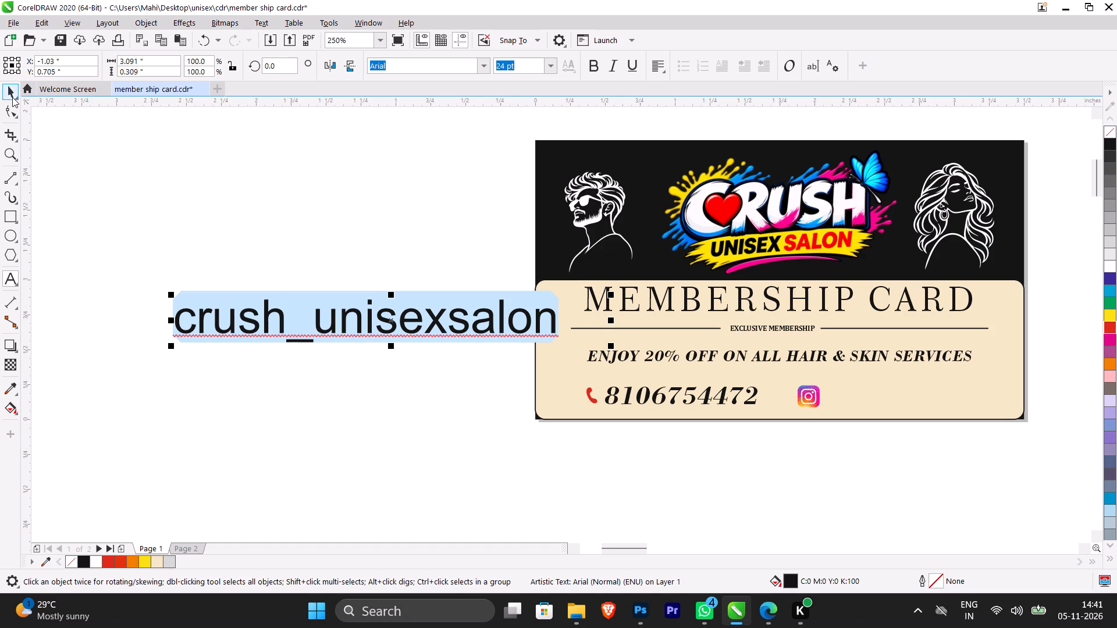
# Scale the crush_unisexsalon text down to about 10 pt and place it beside the Instagram icon on the membership card.
pyautogui.moveTo(369, 322); pyautogui.dragTo(866, 336)
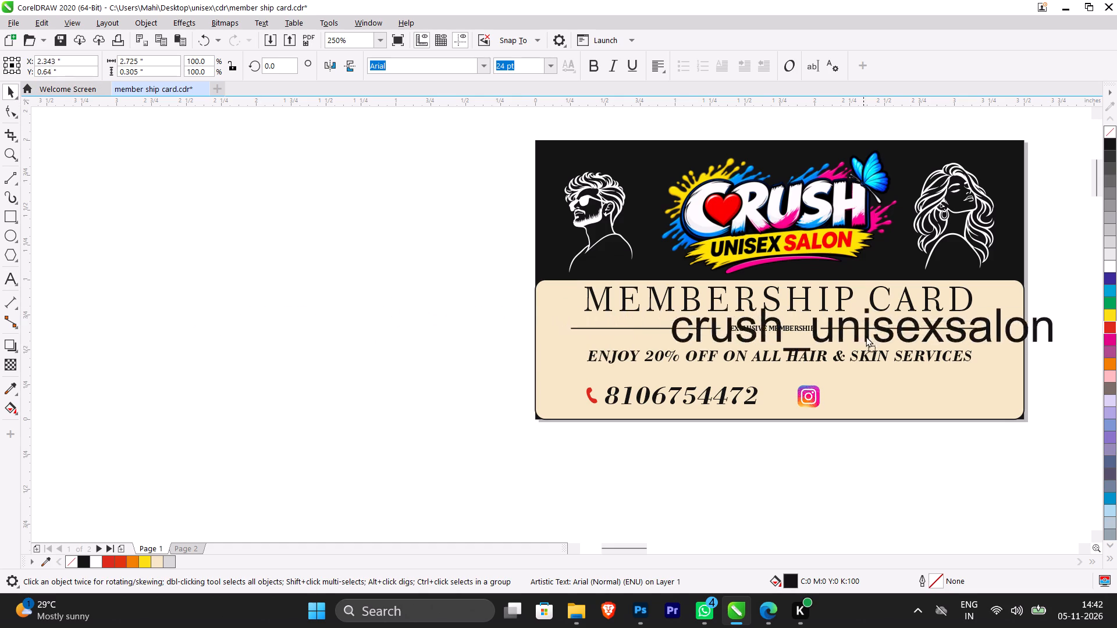
pyautogui.moveTo(866, 336); pyautogui.dragTo(655, 446)
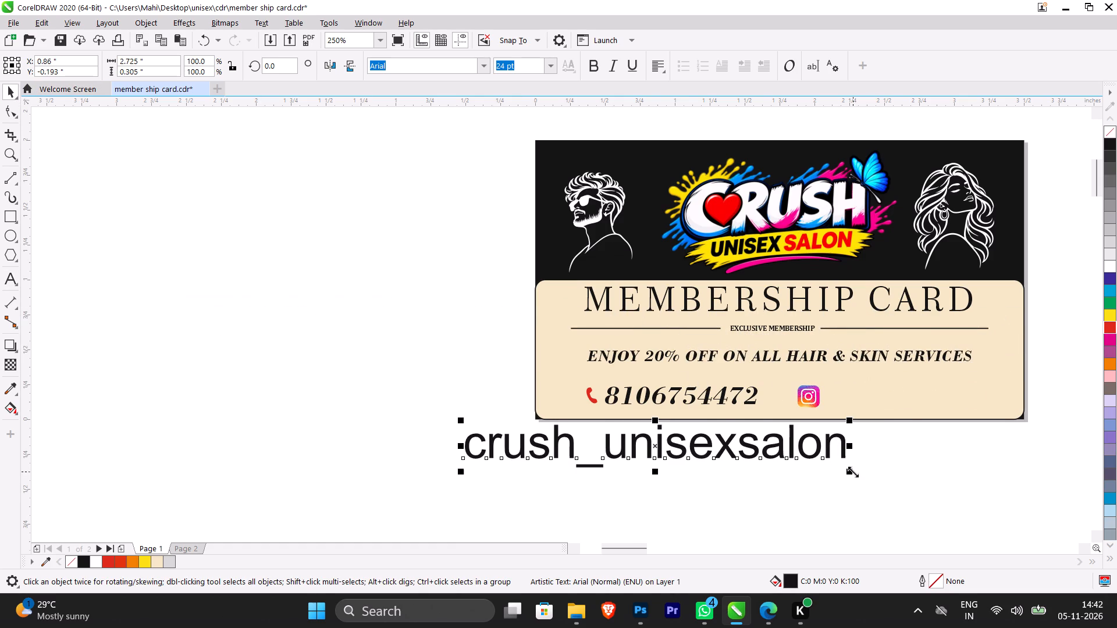
pyautogui.keyDown('shift'); pyautogui.moveTo(849, 473); pyautogui.dragTo(840, 463); pyautogui.keyUp('shift')
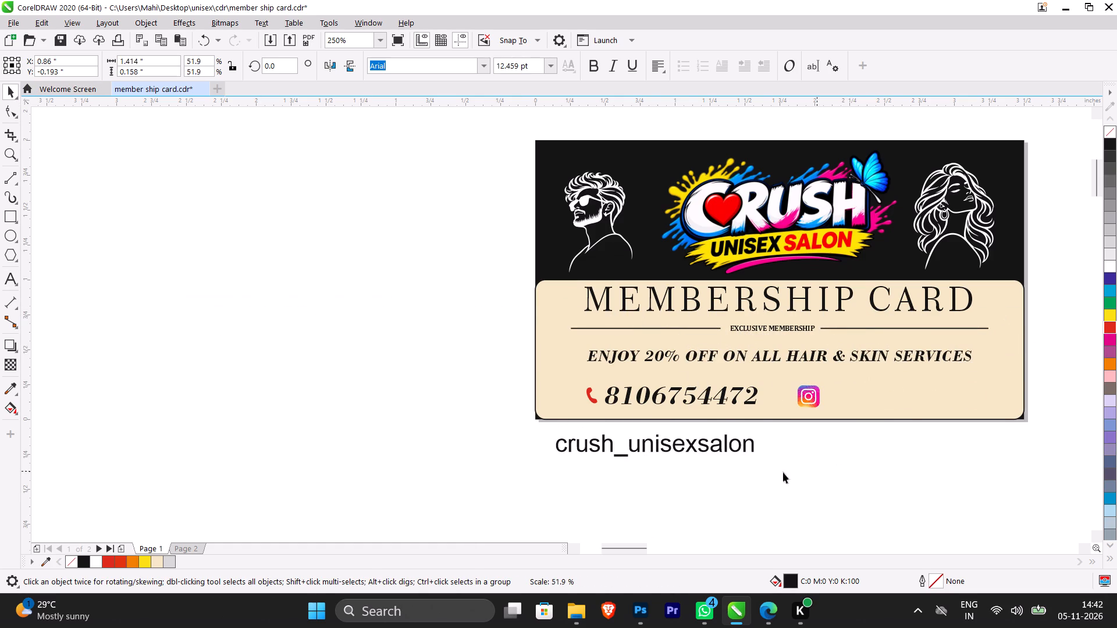
pyautogui.moveTo(661, 447); pyautogui.dragTo(917, 391)
pyautogui.keyDown('shift'); pyautogui.moveTo(1016, 405); pyautogui.dragTo(1010, 403); pyautogui.keyUp('shift')
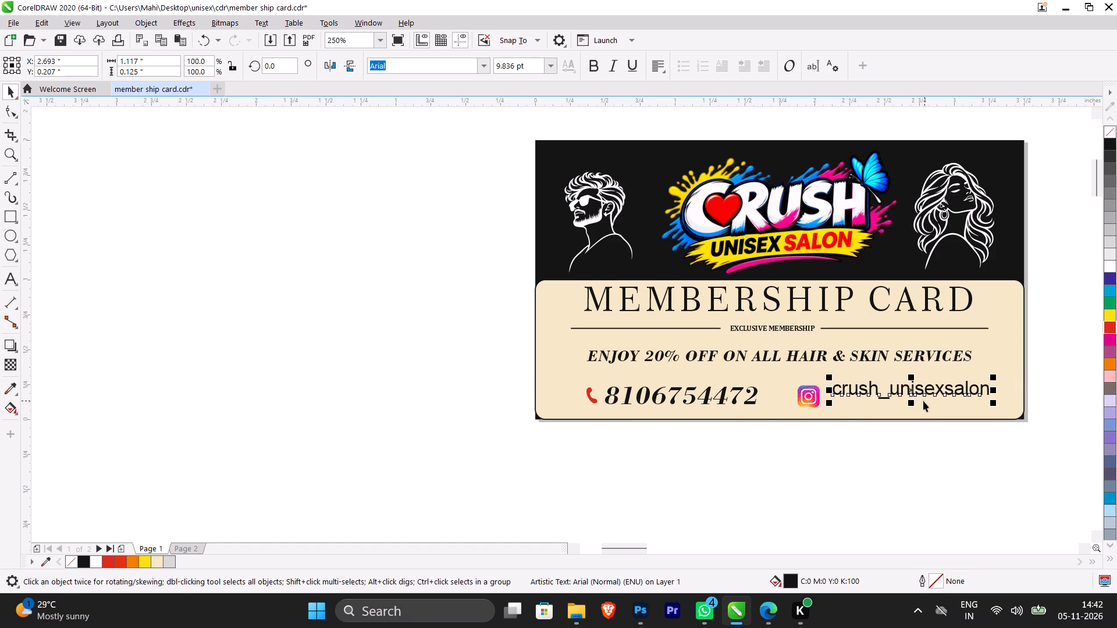
pyautogui.moveTo(907, 388); pyautogui.dragTo(909, 398)
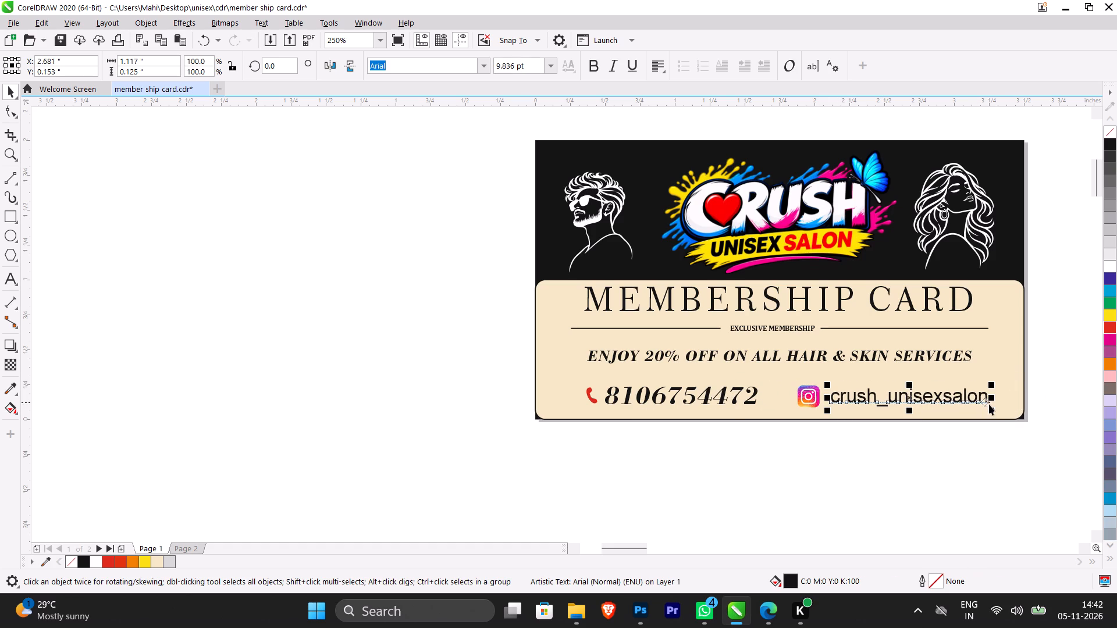
pyautogui.keyDown('shift'); pyautogui.moveTo(994, 409); pyautogui.dragTo(995, 420); pyautogui.keyUp('shift')
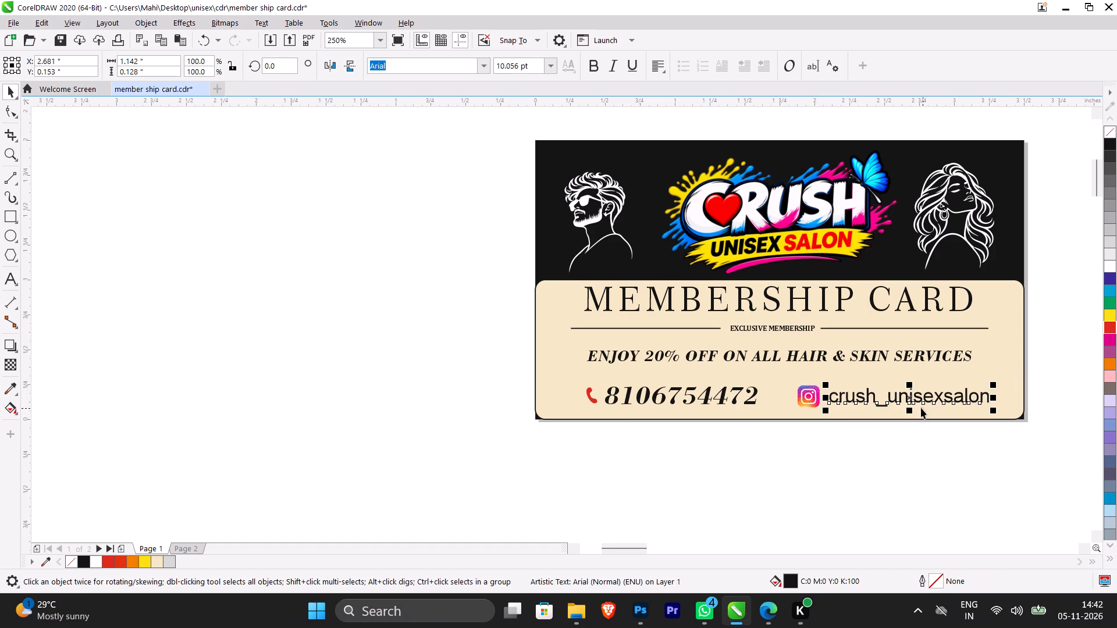
pyautogui.click(906, 397)
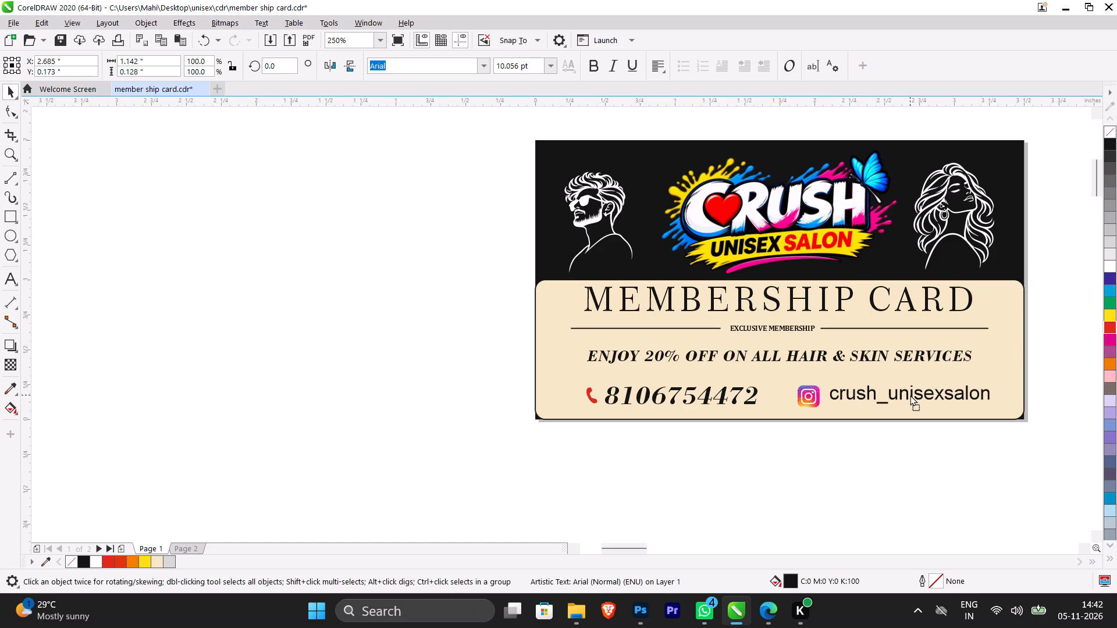
pyautogui.click(927, 461)
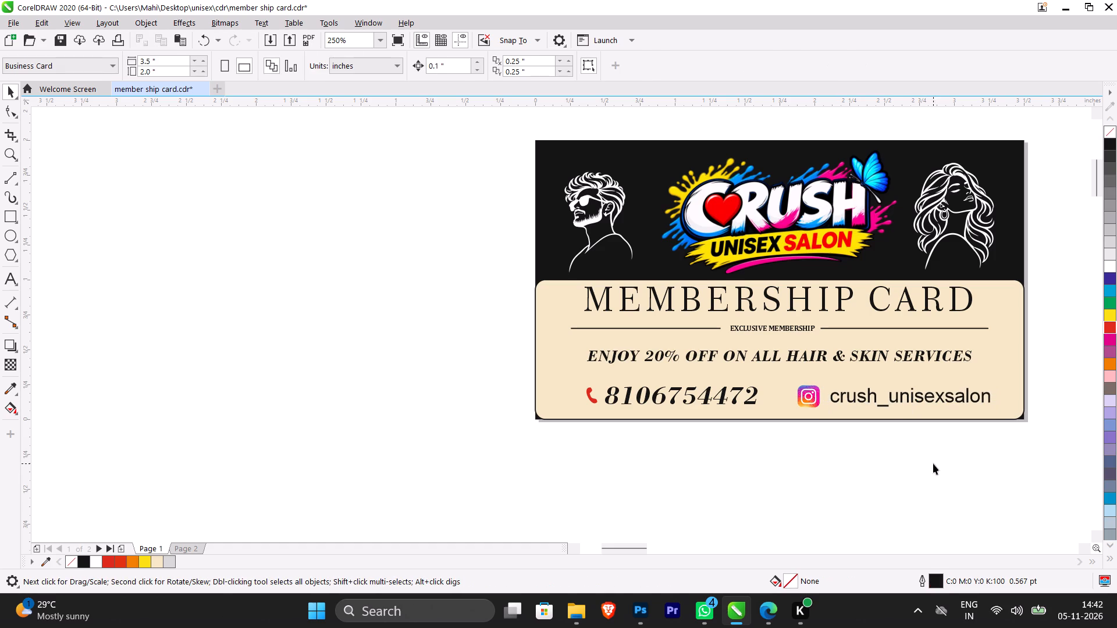
# Move the reference membership card bitmap farther away from the card page, to about X 6.78", Y 1.1".
pyautogui.scroll(-1, 953, 449)
pyautogui.scroll(1, 1016, 444)
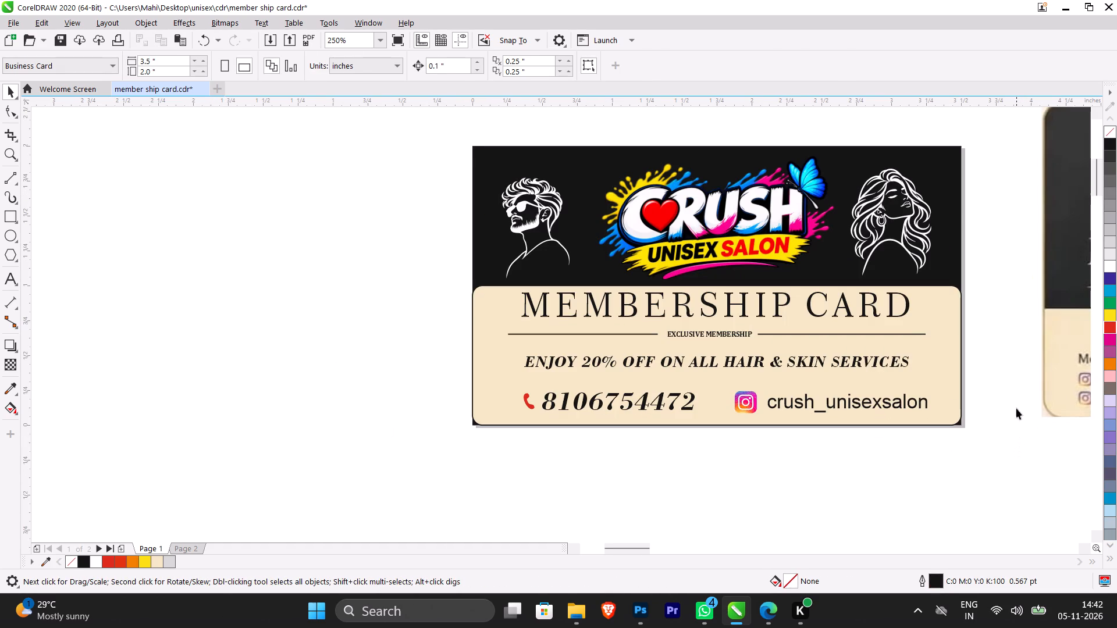
pyautogui.scroll(1, 1040, 270)
pyautogui.scroll(-1, 1040, 270)
pyautogui.keyDown('ctrl'); pyautogui.scroll(2, 1041, 269); pyautogui.keyUp('ctrl')
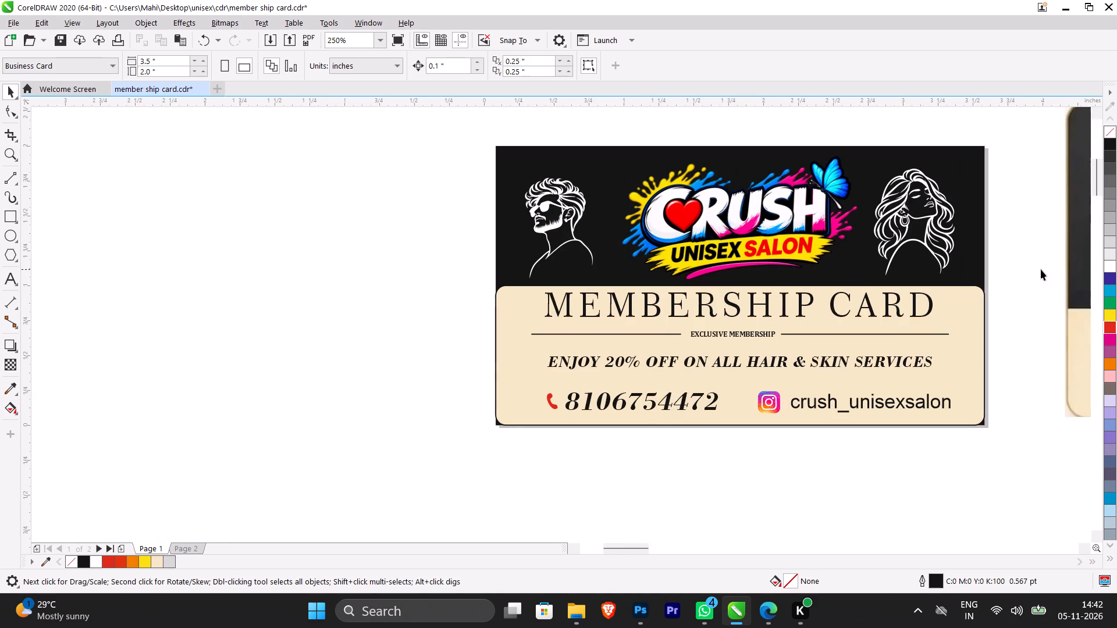
pyautogui.keyDown('ctrl'); pyautogui.scroll(-12, 1041, 269); pyautogui.keyUp('ctrl')
pyautogui.click(956, 265)
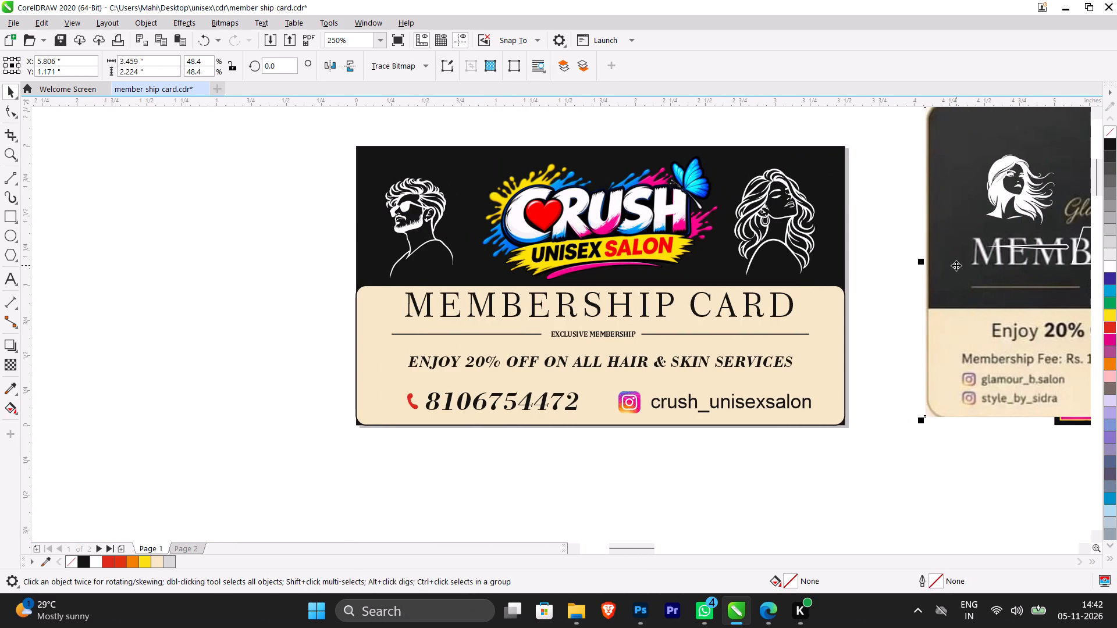
pyautogui.moveTo(956, 265); pyautogui.dragTo(1116, 280)
pyautogui.moveTo(1008, 291); pyautogui.dragTo(1012, 293)
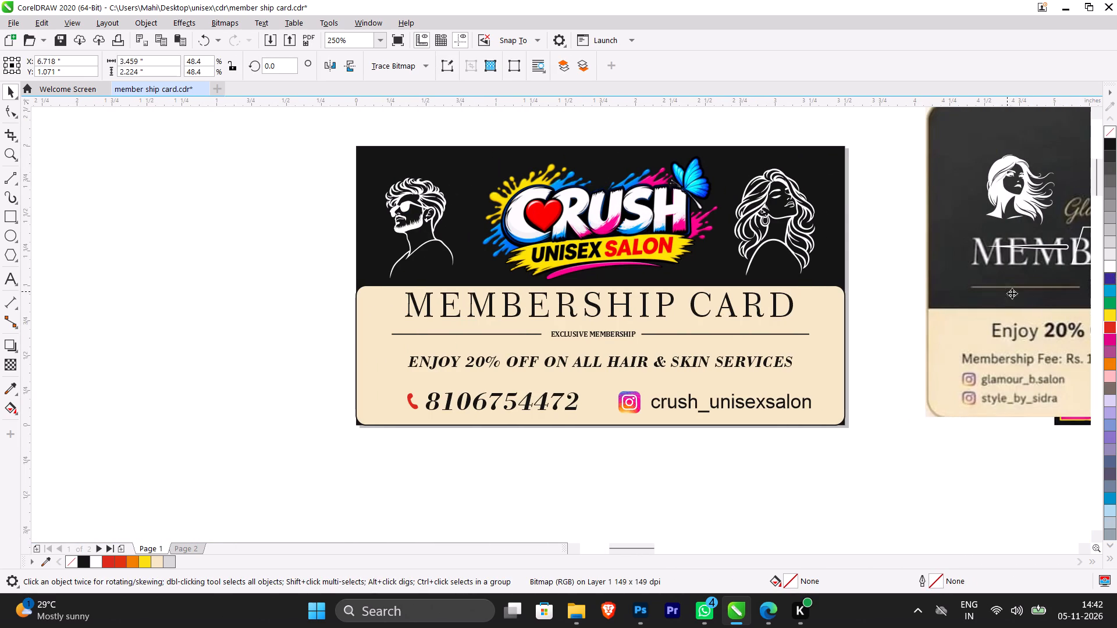
pyautogui.moveTo(1012, 293); pyautogui.dragTo(1074, 295)
pyautogui.moveTo(1023, 286); pyautogui.dragTo(1095, 303)
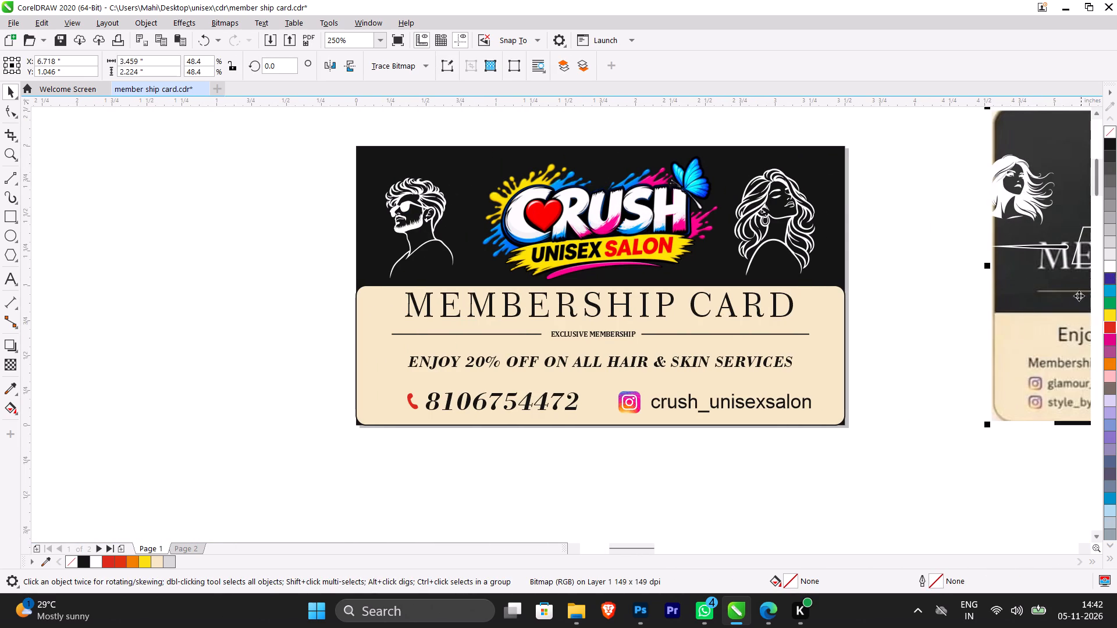
pyautogui.moveTo(1029, 310); pyautogui.dragTo(1075, 315)
pyautogui.moveTo(1052, 310); pyautogui.dragTo(1076, 311)
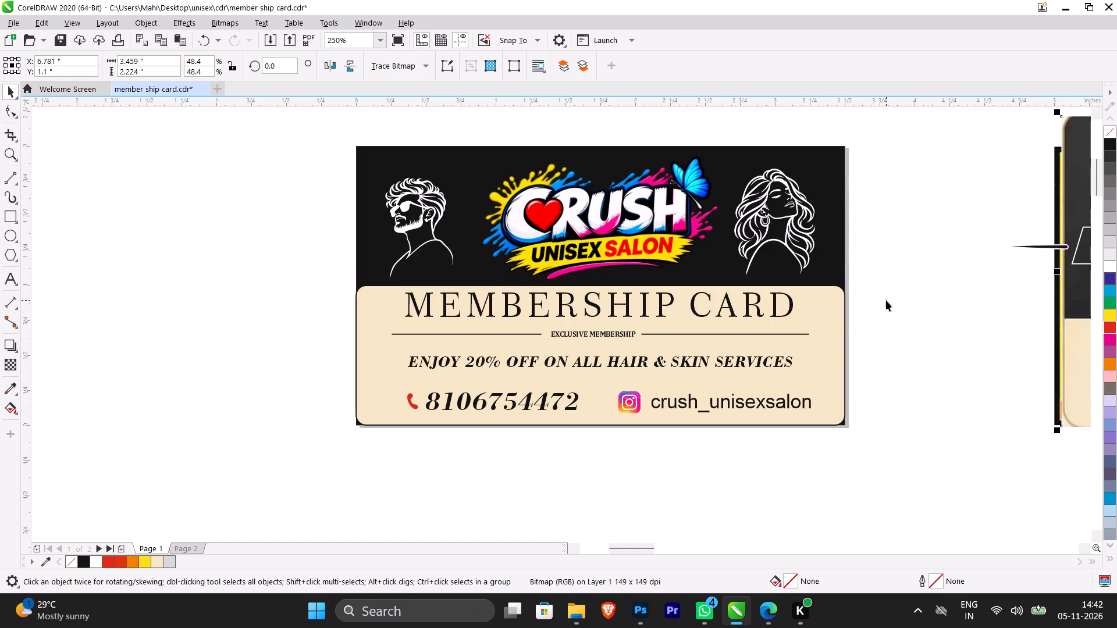
# Enlarge the crush_unisexsalon text to about 10.5 pt and shift it slightly away from the Instagram icon.
pyautogui.press('F4')
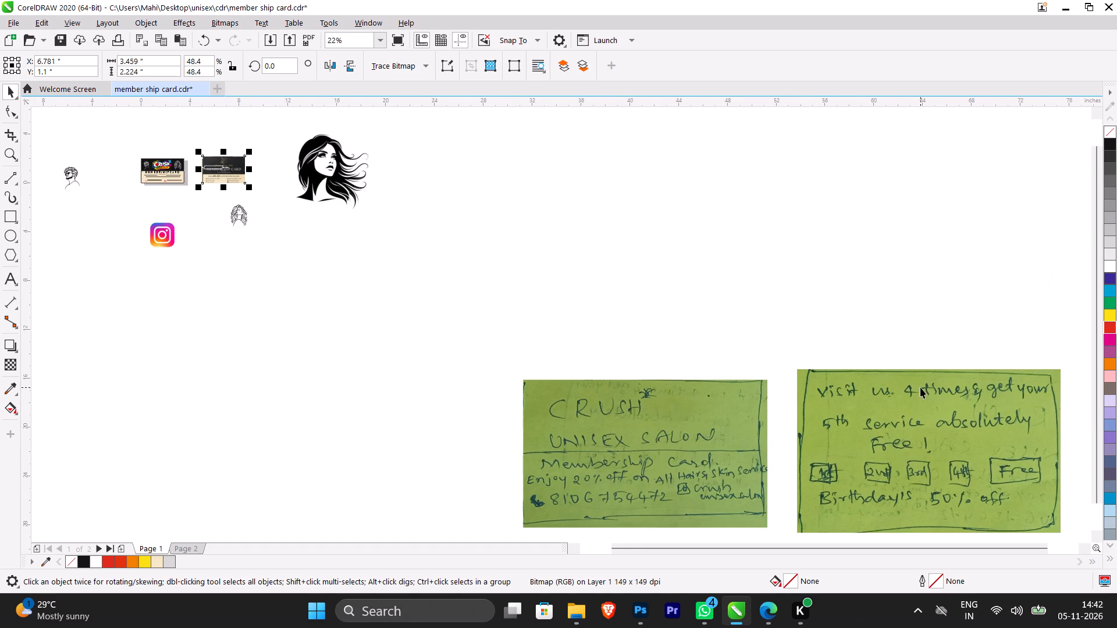
pyautogui.hotkey('shift', 'F4')
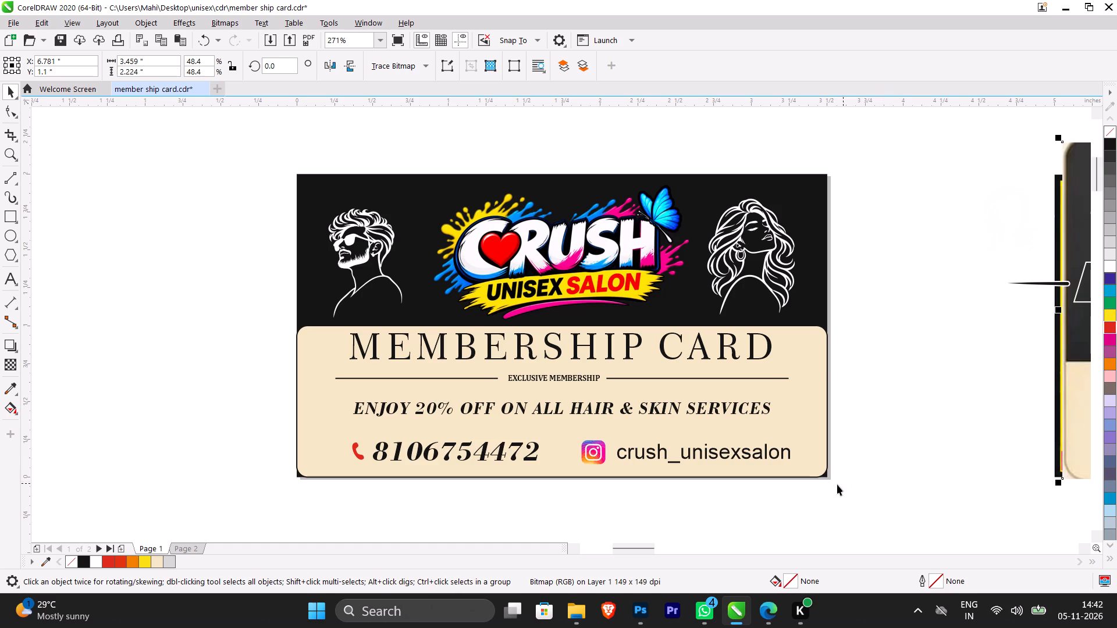
pyautogui.click(682, 453)
pyautogui.keyDown('shift'); pyautogui.moveTo(798, 469); pyautogui.dragTo(797, 470); pyautogui.keyUp('shift')
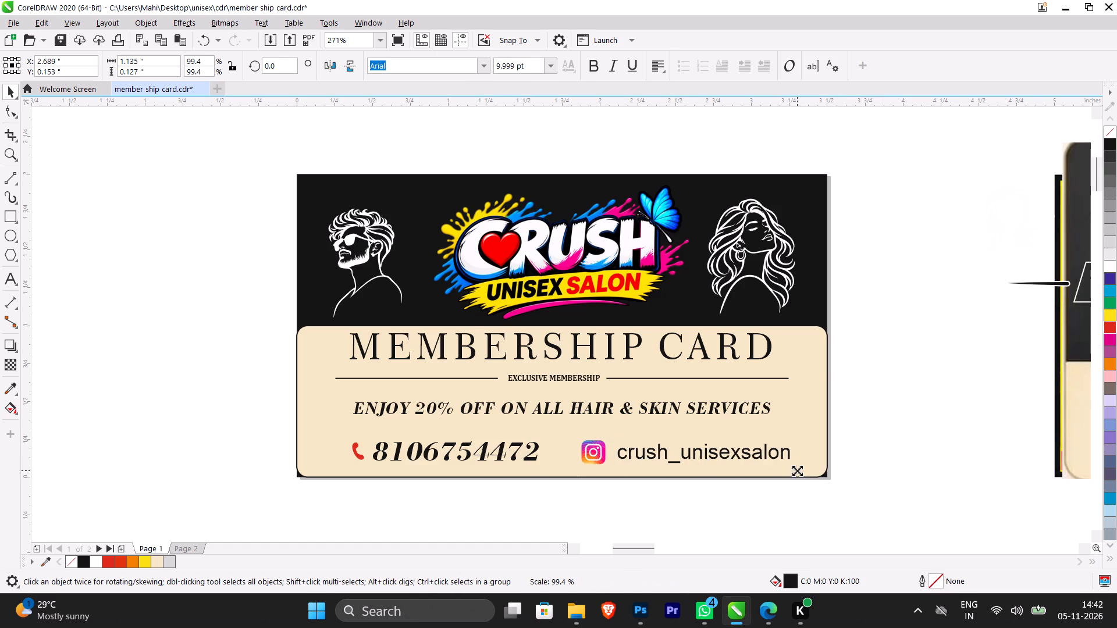
pyautogui.keyDown('shift'); pyautogui.moveTo(797, 470); pyautogui.dragTo(801, 477); pyautogui.keyUp('shift')
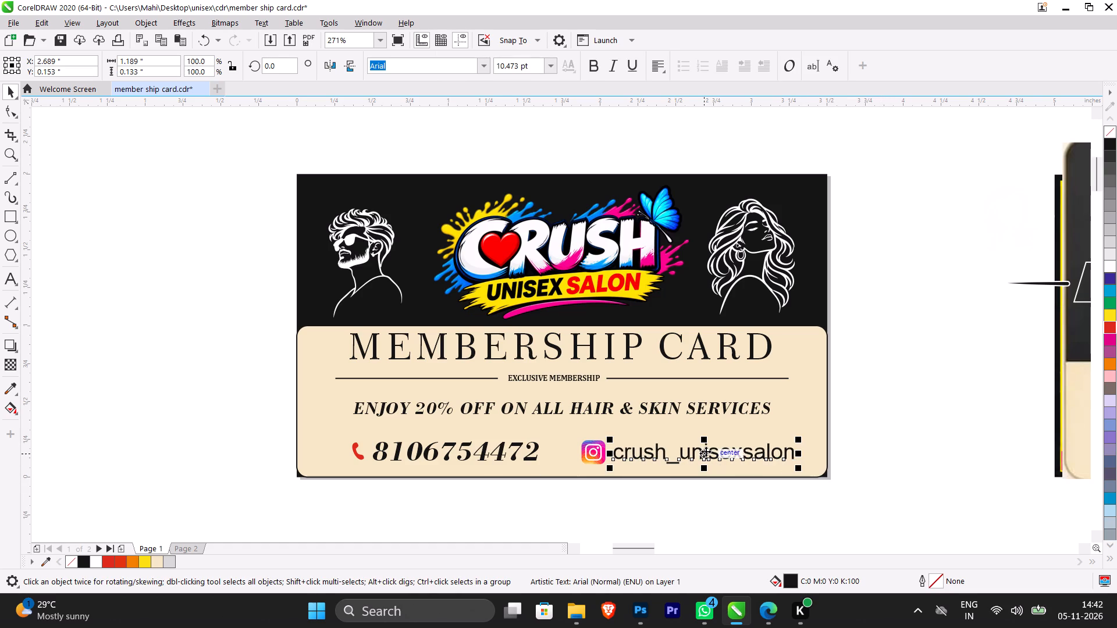
pyautogui.click(705, 451)
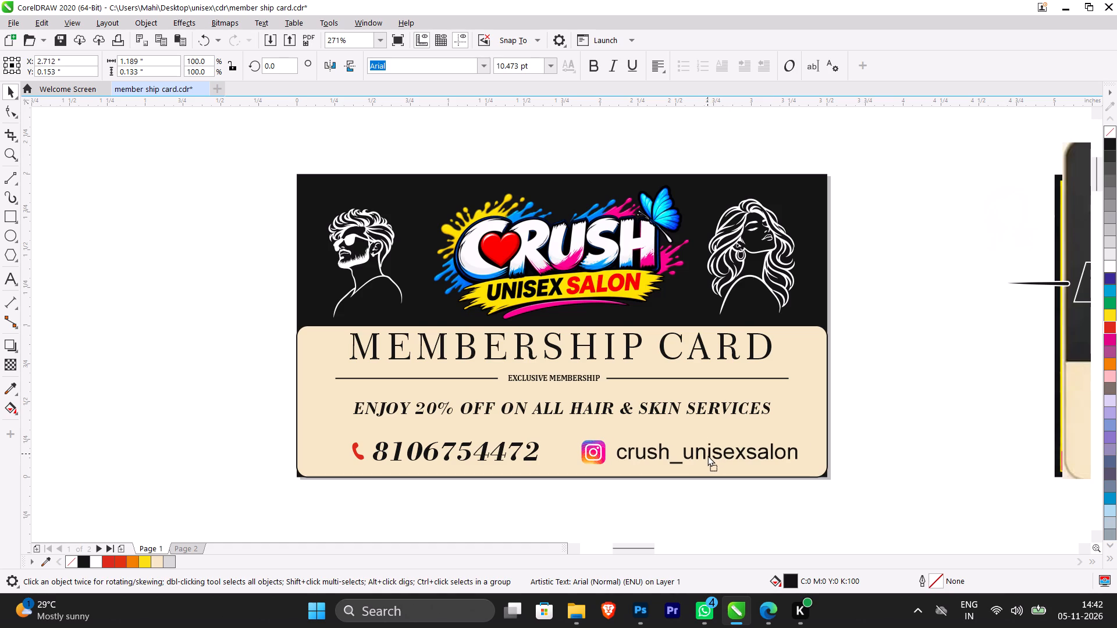
pyautogui.click(881, 516)
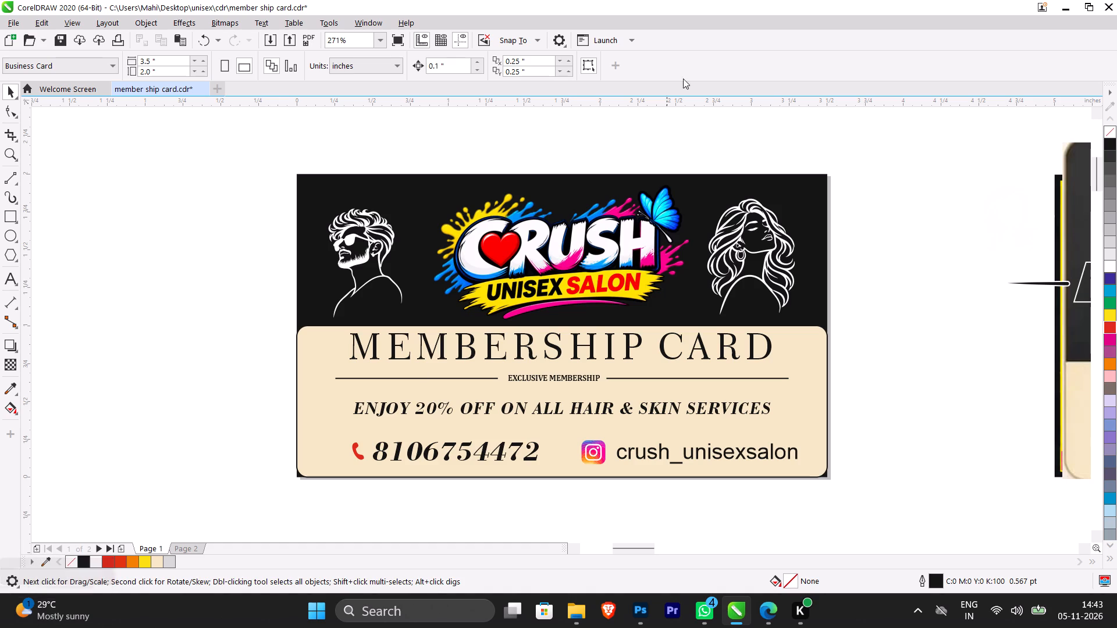
# Switch to Page 2, the back side of the membership card.
pyautogui.click(183, 551)
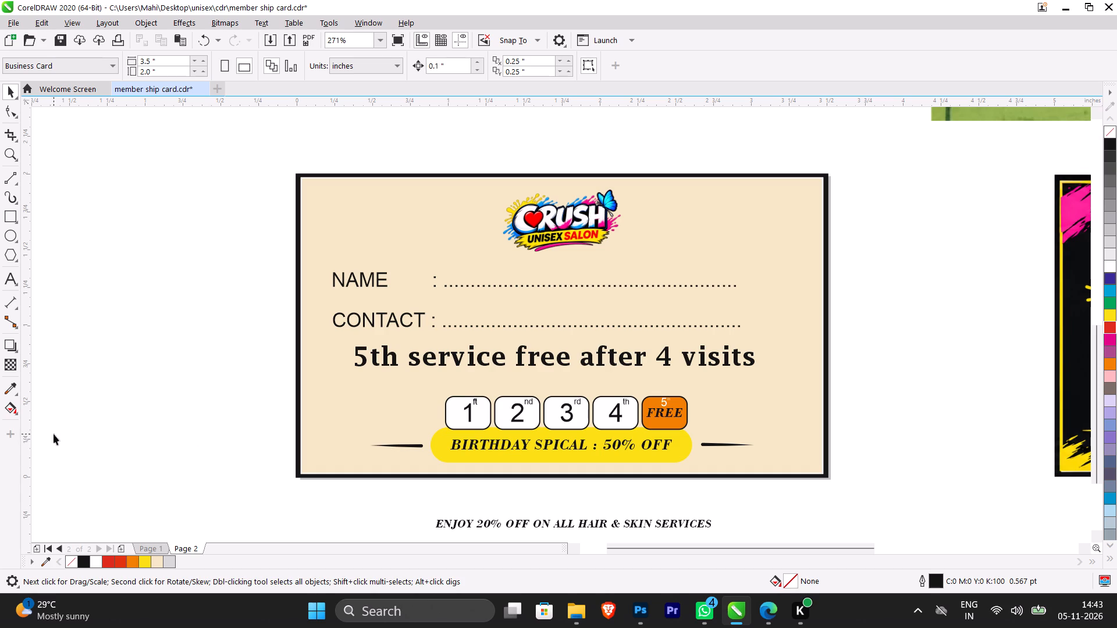
# Switch to Microsoft Edge and enter a web search starting "TERMS AND CONDITIONS ARE" in a new tab.
pyautogui.click(759, 615)
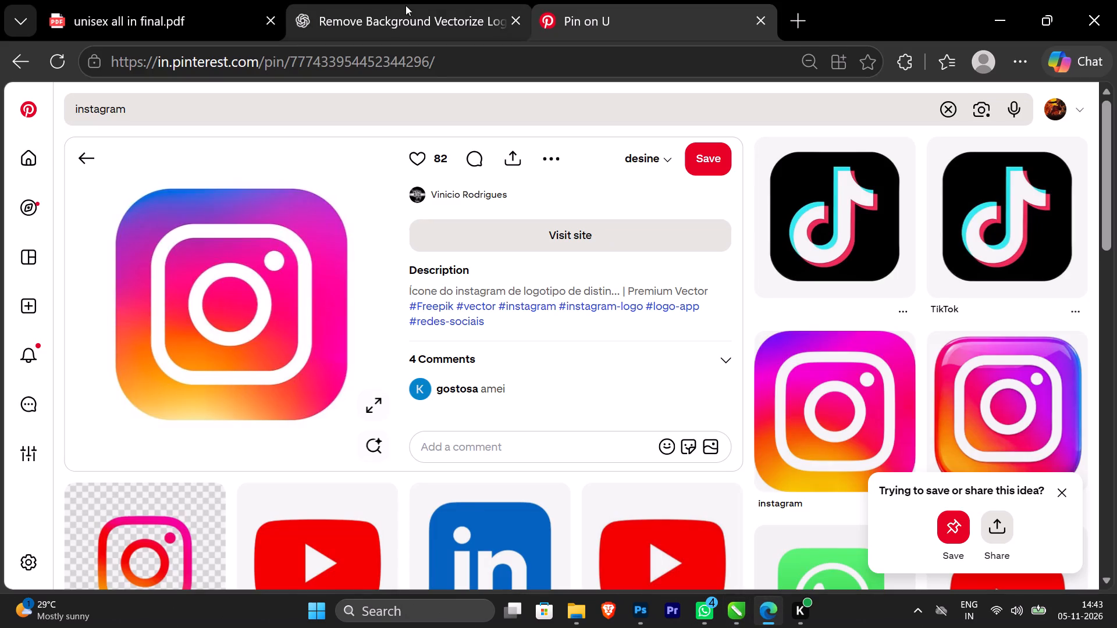
pyautogui.click(448, 105)
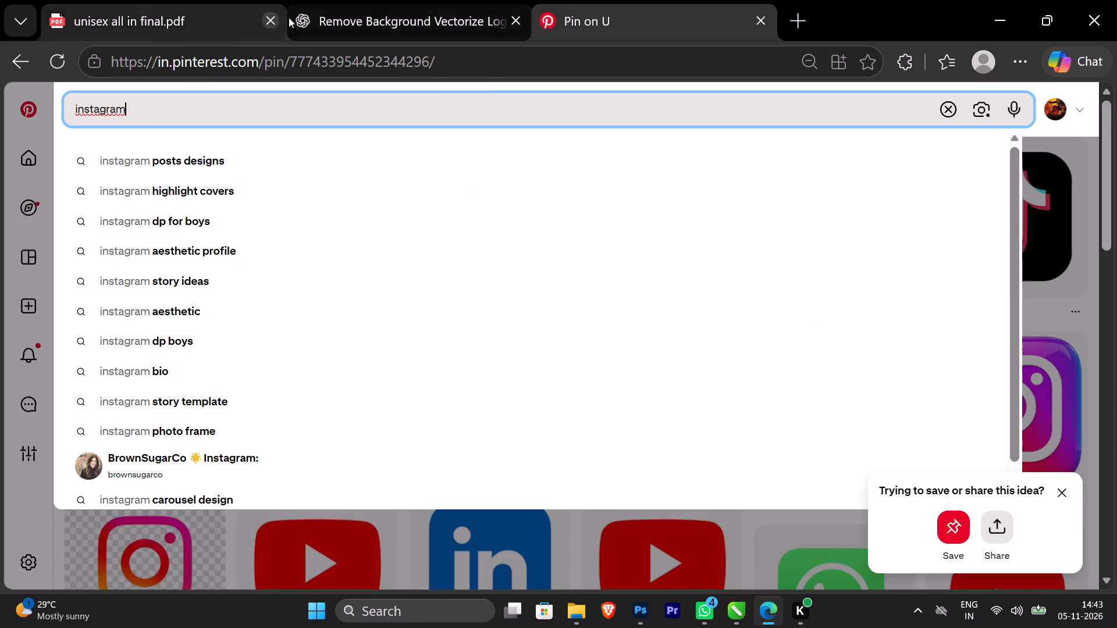
pyautogui.click(797, 14)
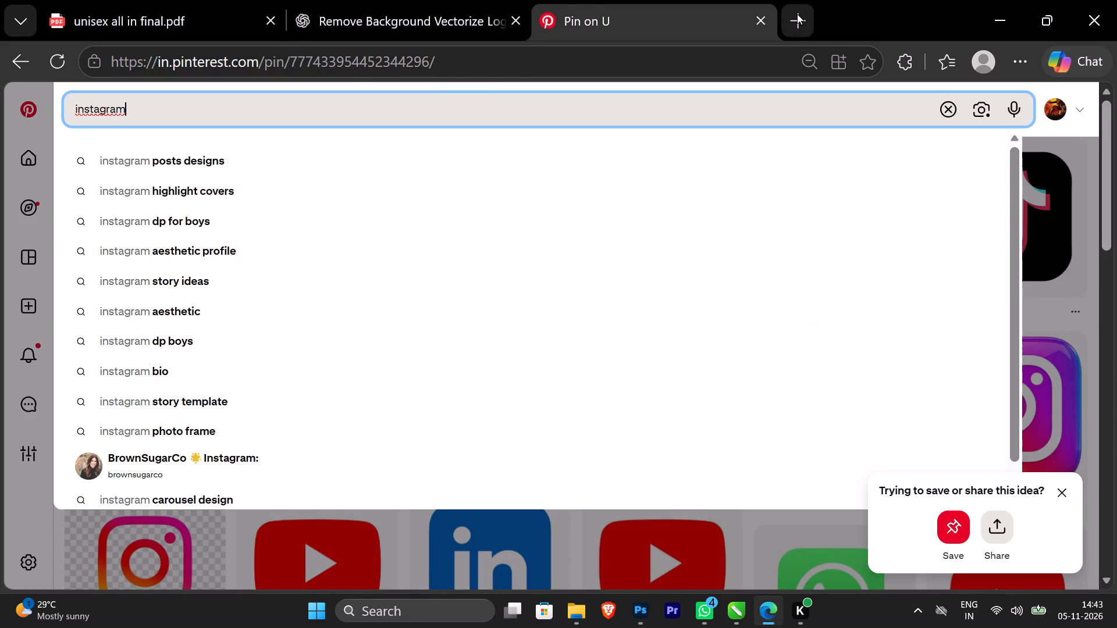
pyautogui.click(597, 69)
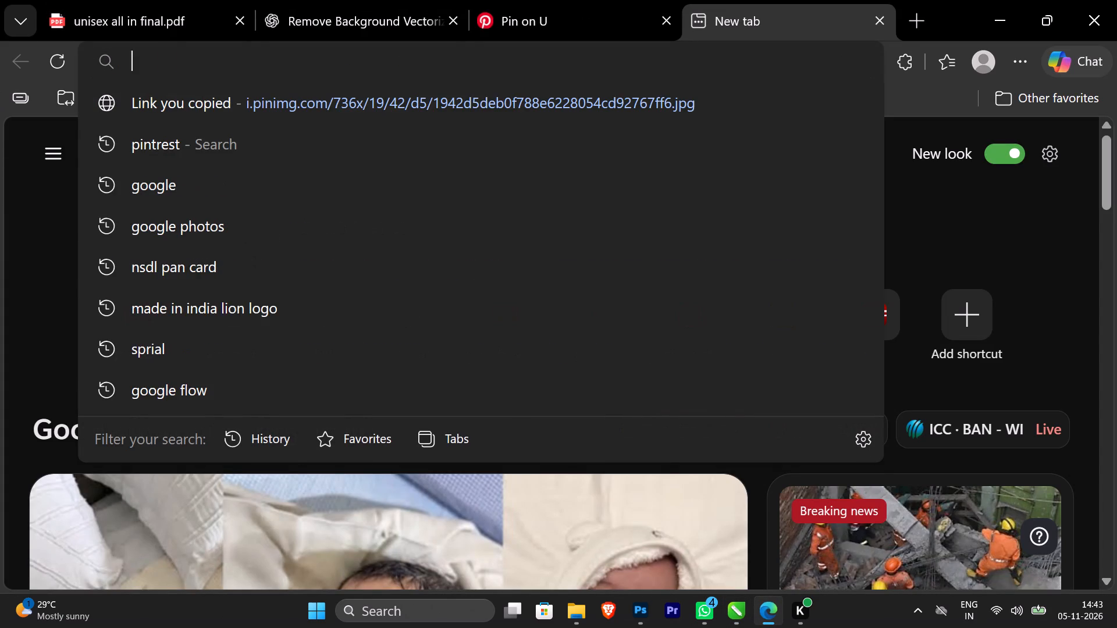
pyautogui.press('t')
pyautogui.write('ER')
pyautogui.press('BackSpace')
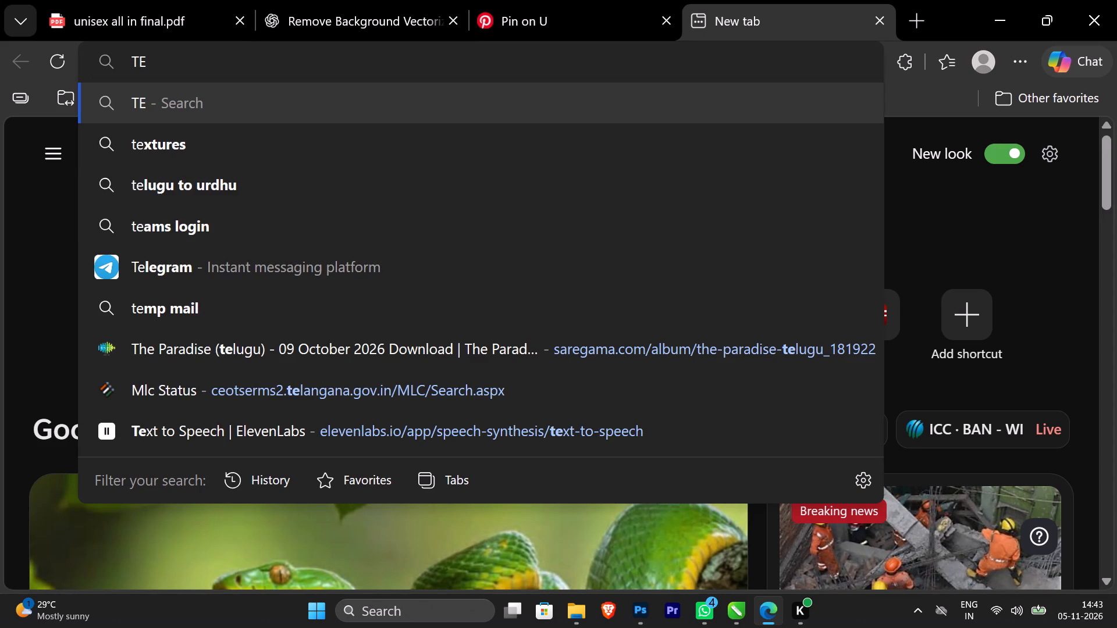
pyautogui.press('r')
pyautogui.press('m')
pyautogui.press('s')
pyautogui.press('space')
pyautogui.press('a')
pyautogui.press('n')
pyautogui.write('D COND')
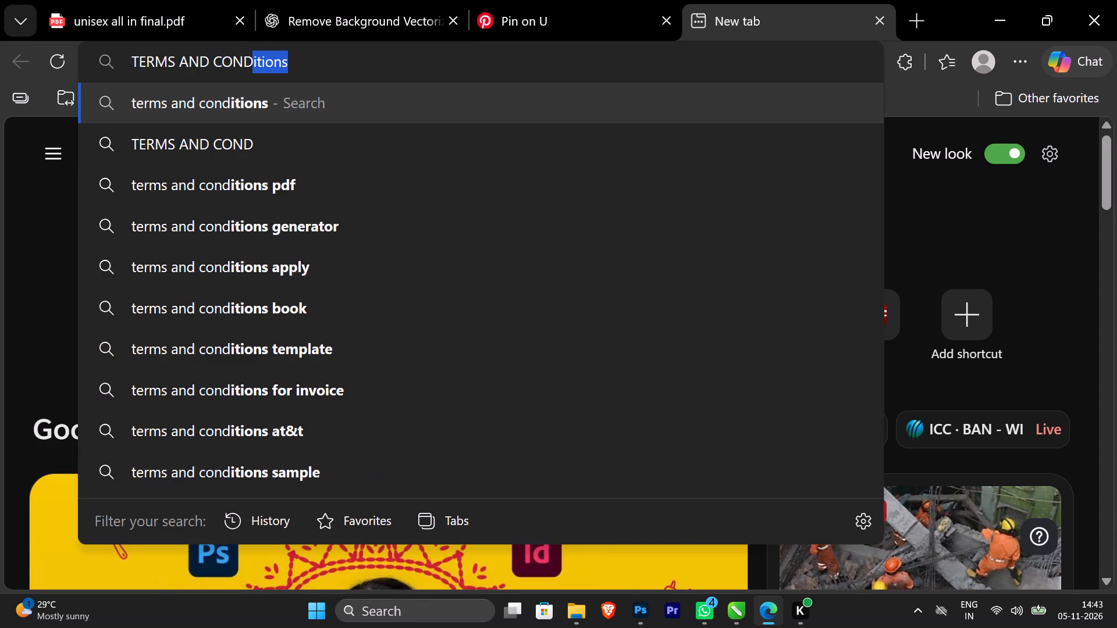
pyautogui.write('IT')
pyautogui.write('IO')
pyautogui.write('NS A')
pyautogui.write('RE')
pyautogui.press('space')
pyautogui.press('u')
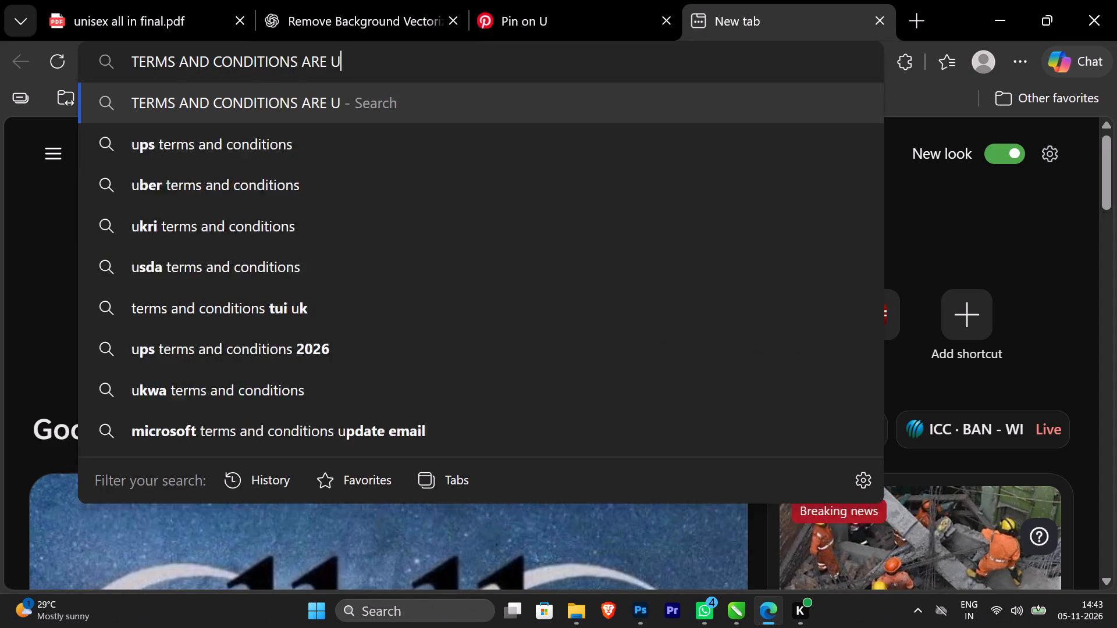
pyautogui.press('BackSpace')
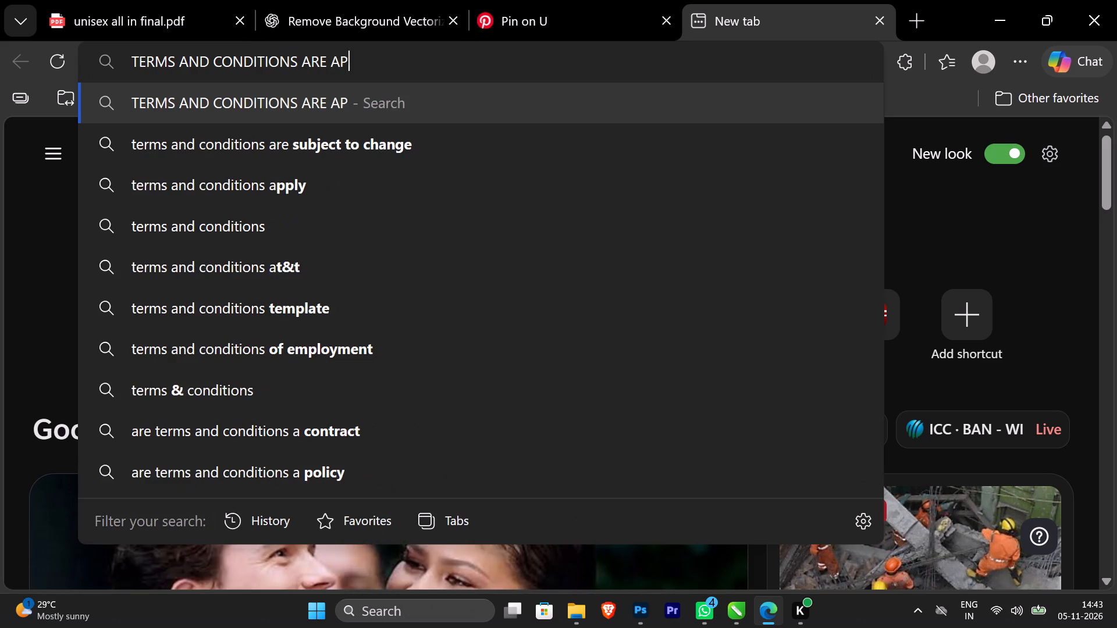
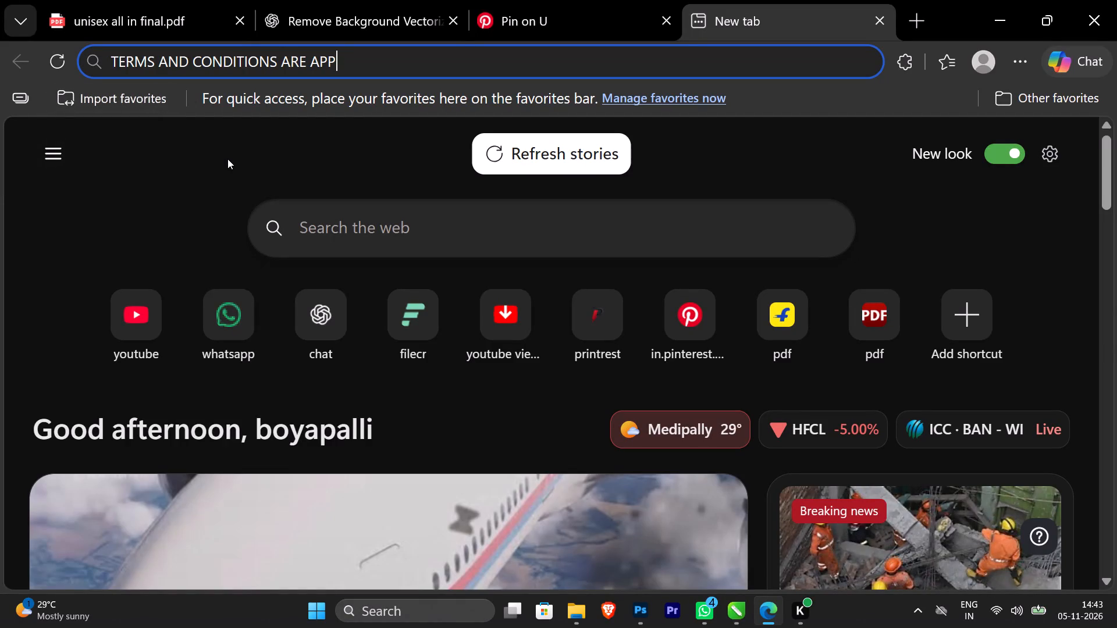
# Search the web for "terms and conditions apply" and copy that phrase from the results page's search box.
pyautogui.hotkey('shift', 'l')
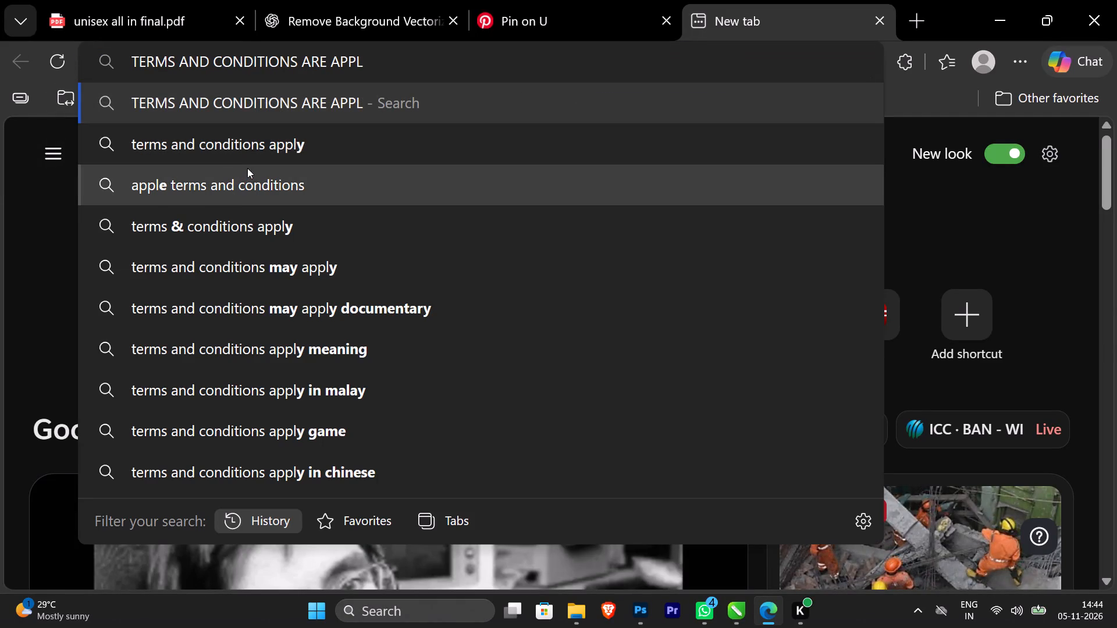
pyautogui.click(248, 154)
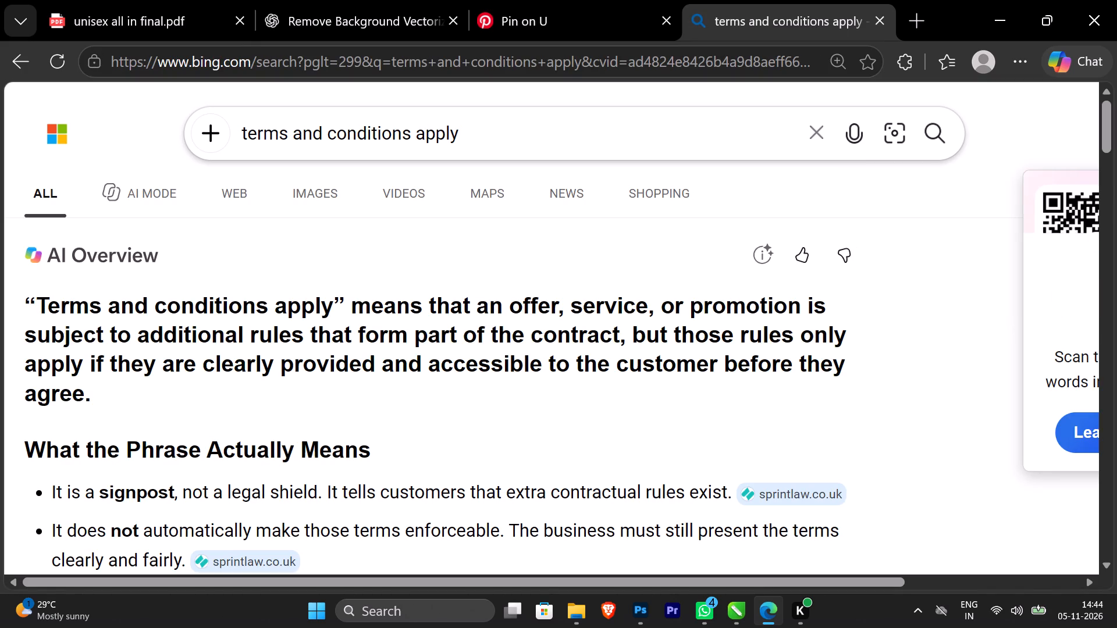
pyautogui.moveTo(510, 135); pyautogui.dragTo(226, 159)
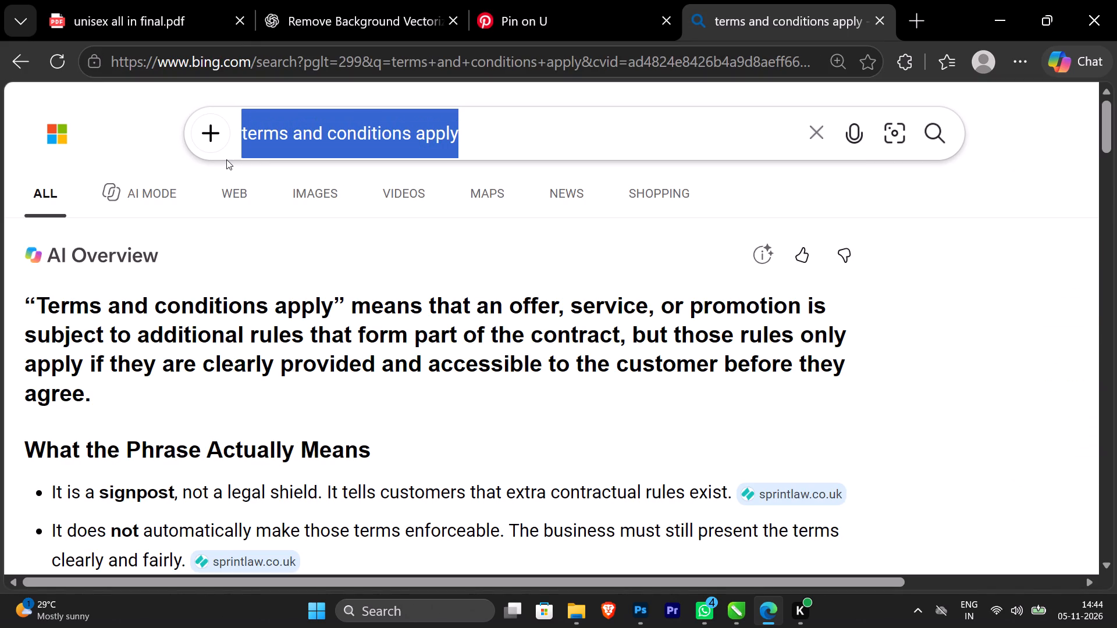
pyautogui.hotkey('ctrl', 'c')
# Switch to CorelDRAW and paste the copied phrase as new artistic text beginning in the blank area beside the card.
pyautogui.click(744, 615)
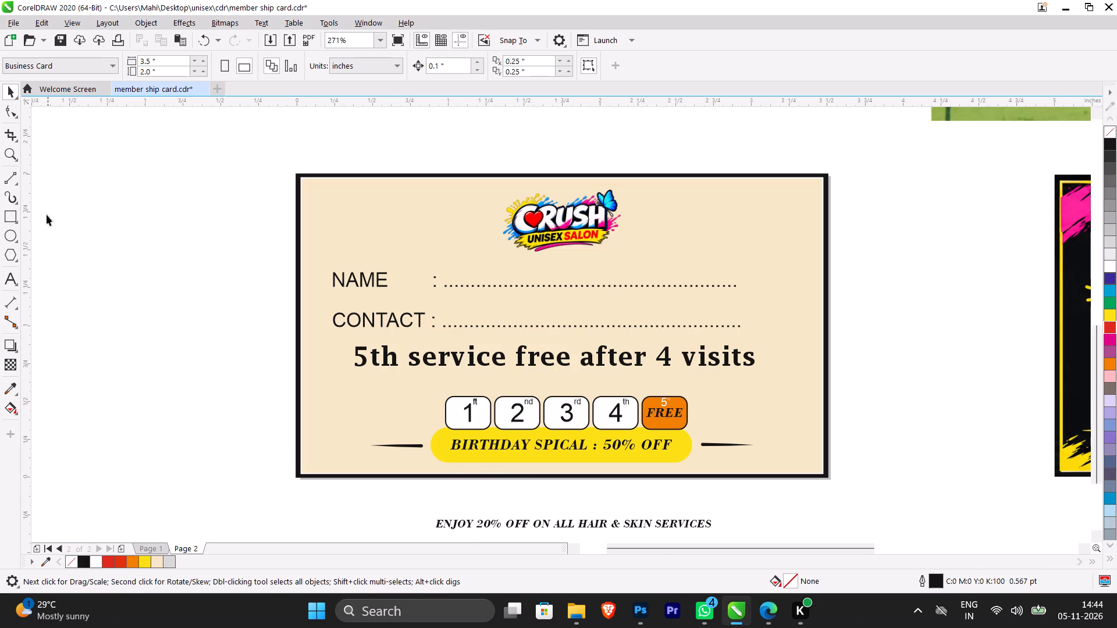
pyautogui.click(10, 273)
pyautogui.click(87, 266)
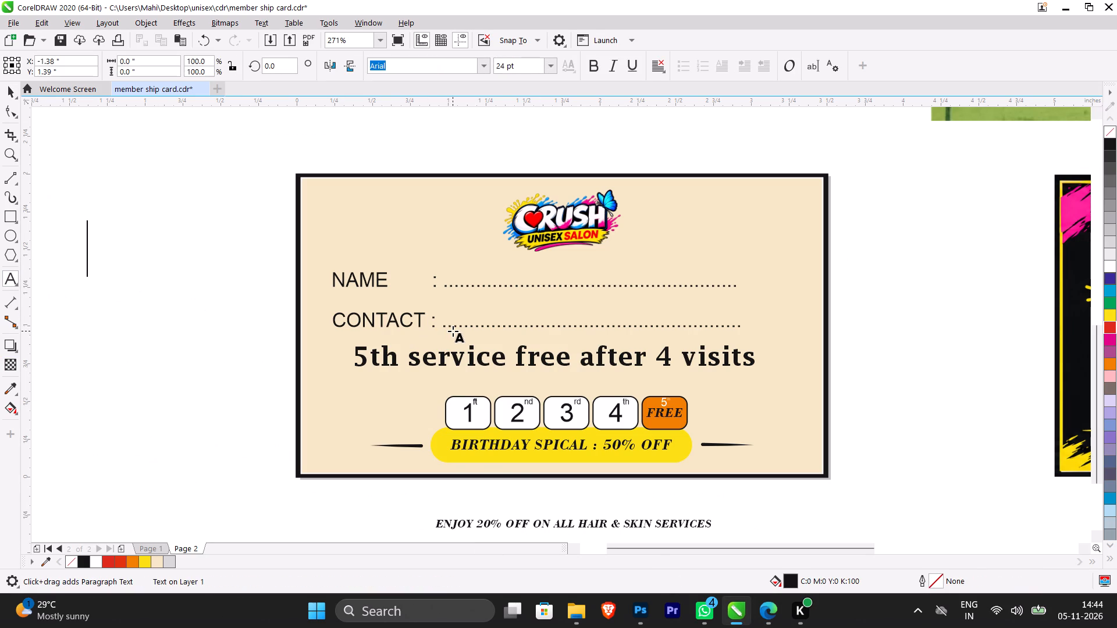
pyautogui.hotkey('ctrl', 'v')
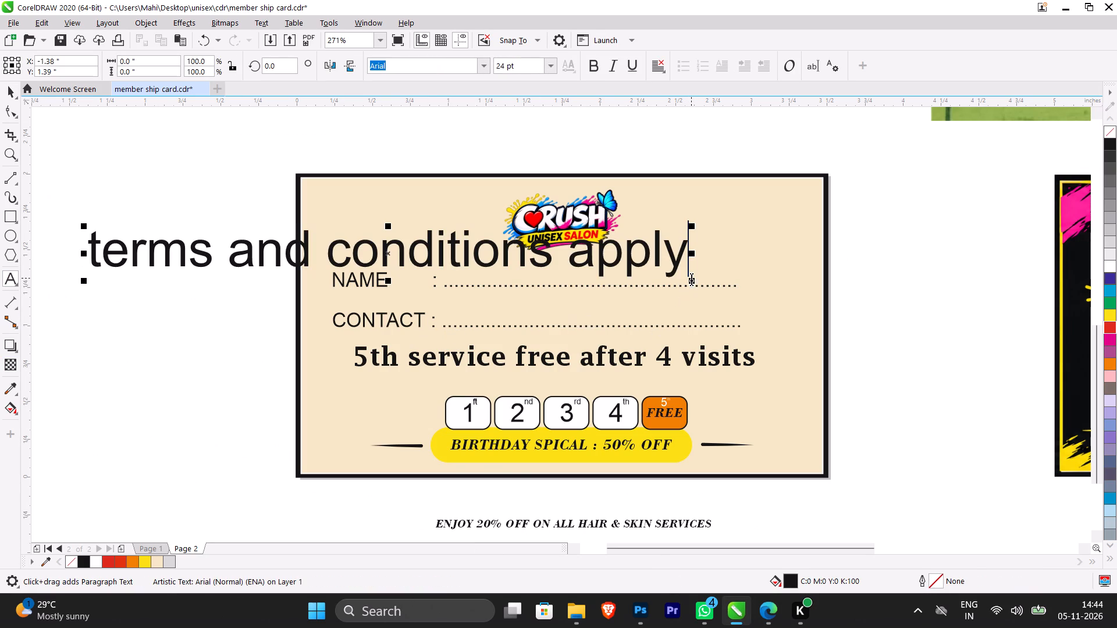
# Scale the "terms and conditions apply" text down to about 5.2 pt and place it in the card's bottom-right corner.
pyautogui.keyDown('shift'); pyautogui.moveTo(693, 281); pyautogui.dragTo(532, 263); pyautogui.keyUp('shift')
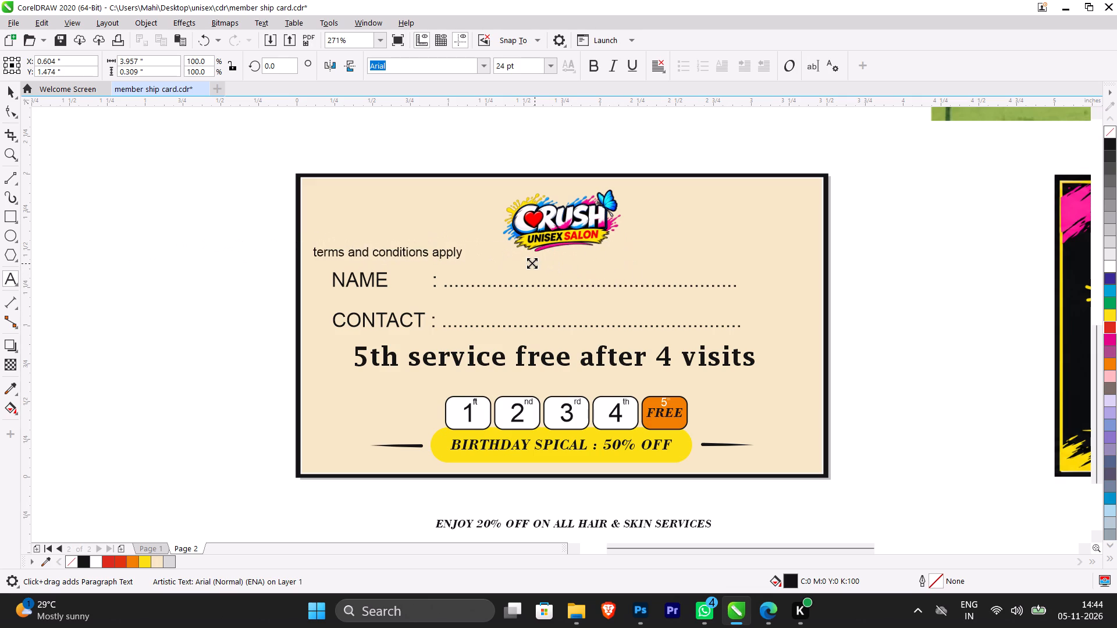
pyautogui.keyDown('shift'); pyautogui.moveTo(532, 263); pyautogui.dragTo(533, 263); pyautogui.keyUp('shift')
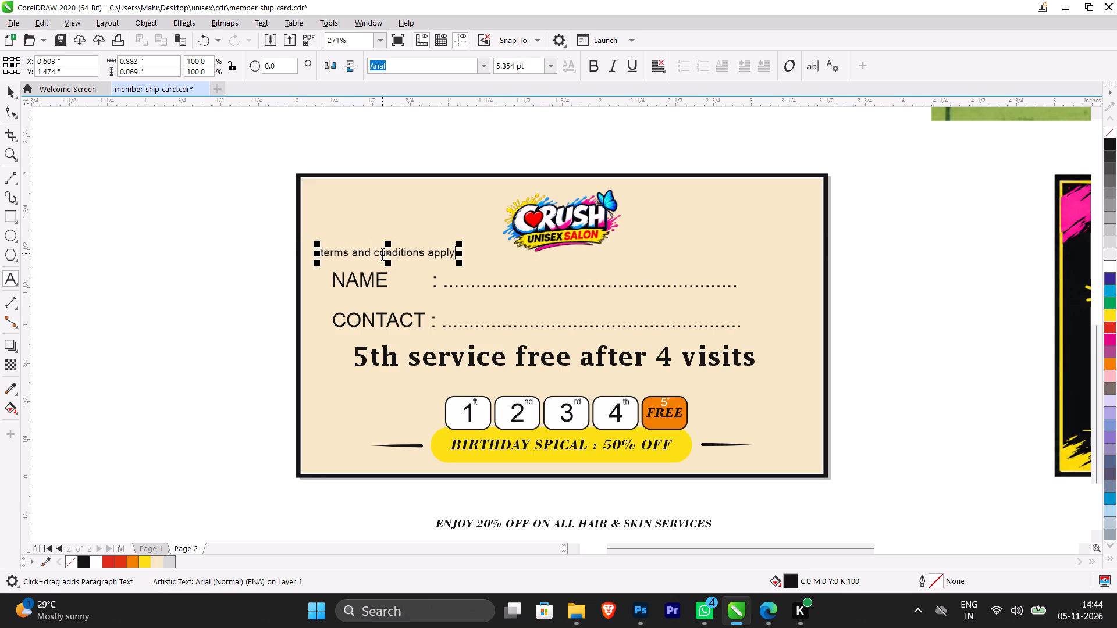
pyautogui.moveTo(387, 251); pyautogui.dragTo(688, 463)
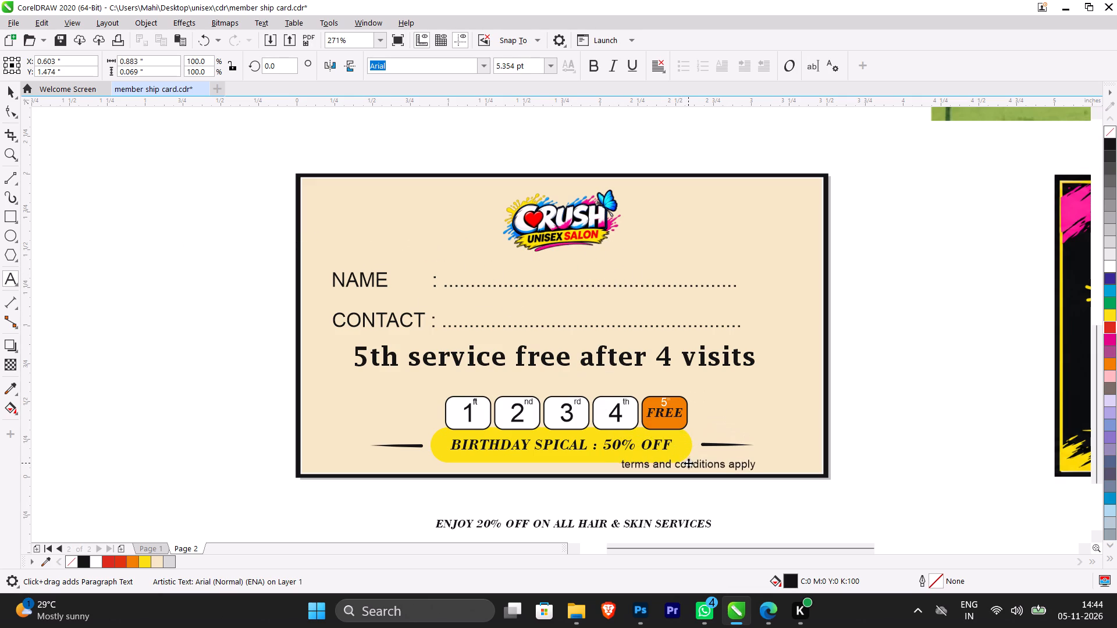
pyautogui.moveTo(688, 463); pyautogui.dragTo(732, 465)
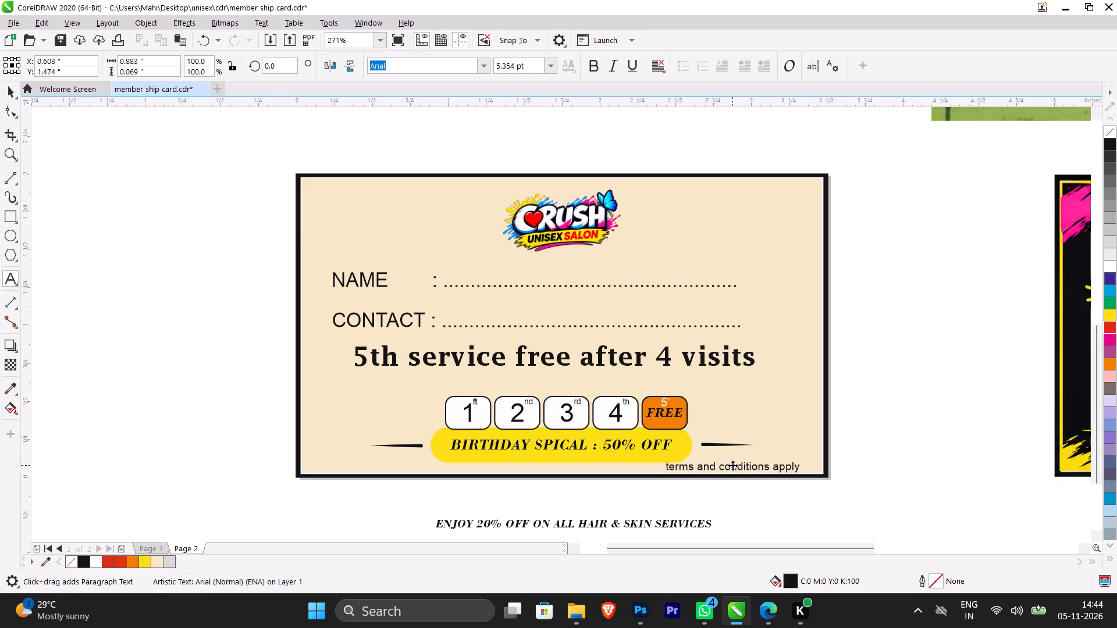
pyautogui.moveTo(732, 465); pyautogui.dragTo(742, 464)
pyautogui.keyDown('shift'); pyautogui.click(815, 477); pyautogui.keyUp('shift')
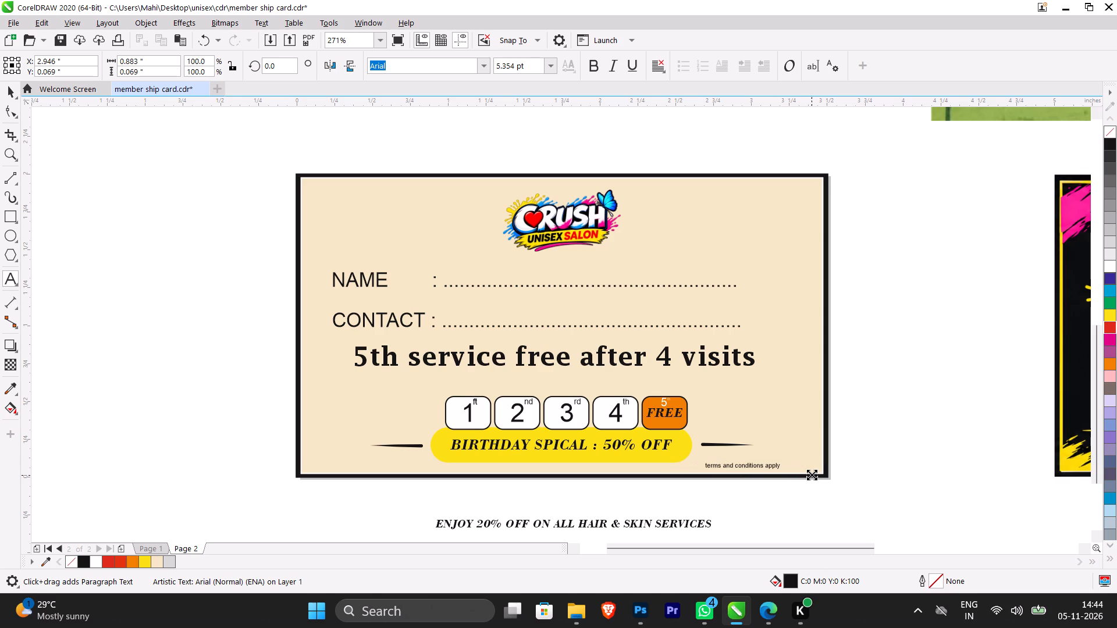
pyautogui.scroll(1, 813, 475)
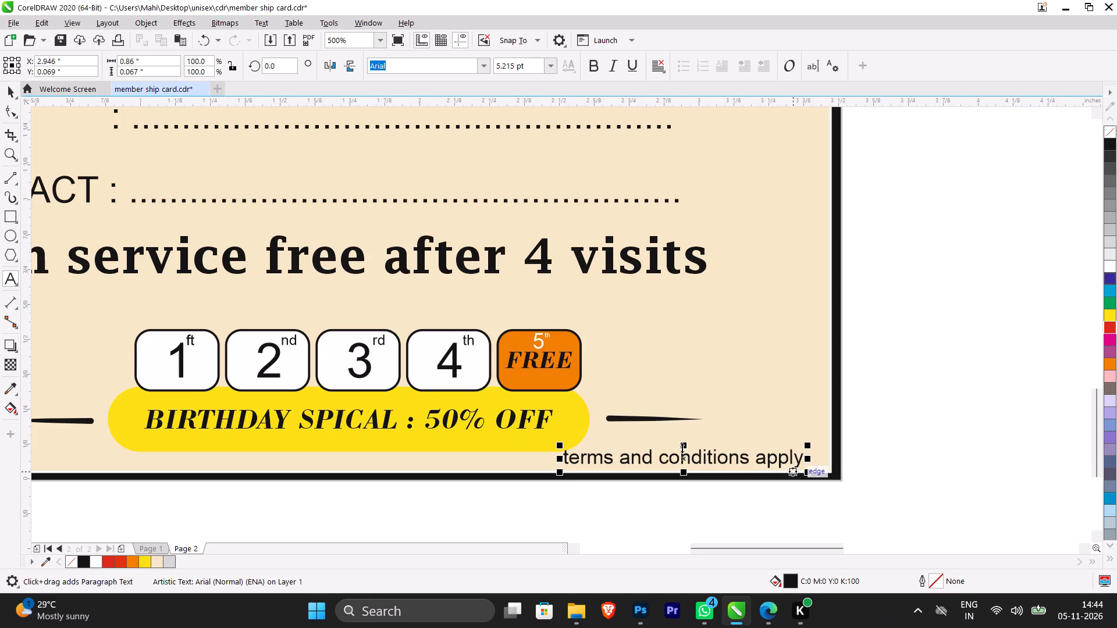
pyautogui.moveTo(683, 458); pyautogui.dragTo(707, 459)
pyautogui.click(702, 516)
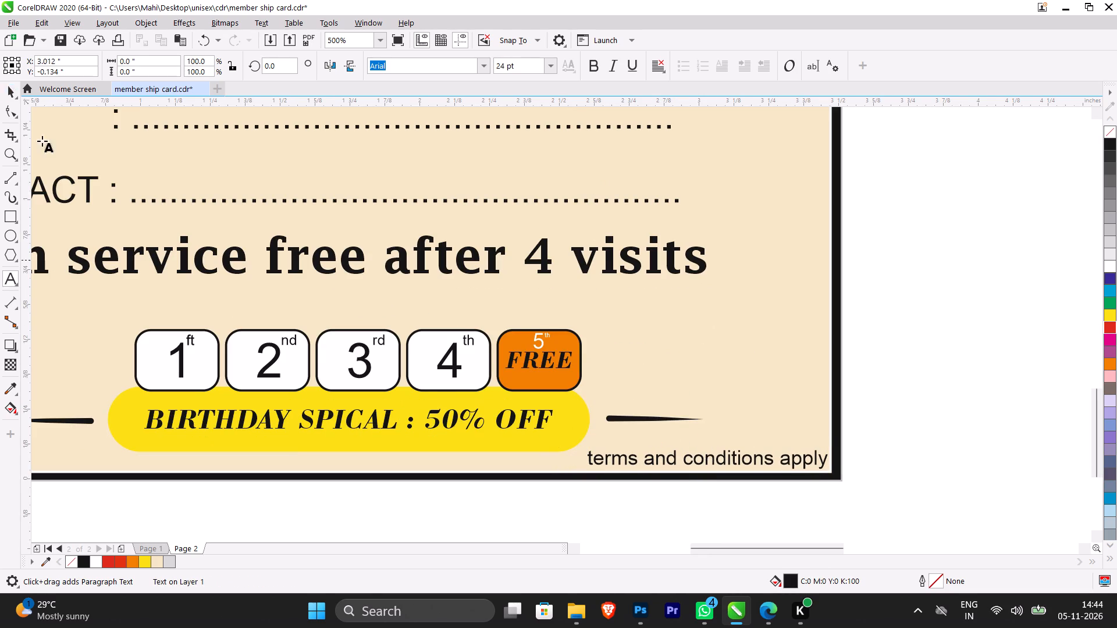
# Convert the whole "terms and conditions apply" line to Title Case with Change Case.
pyautogui.moveTo(590, 456); pyautogui.dragTo(676, 450)
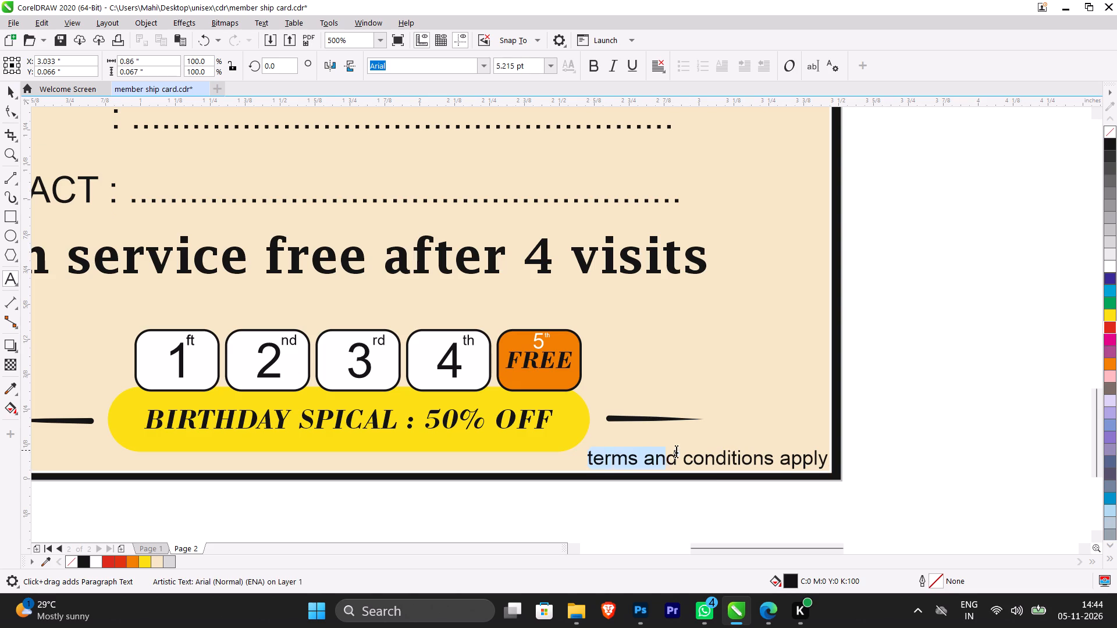
pyautogui.moveTo(676, 450); pyautogui.dragTo(894, 465)
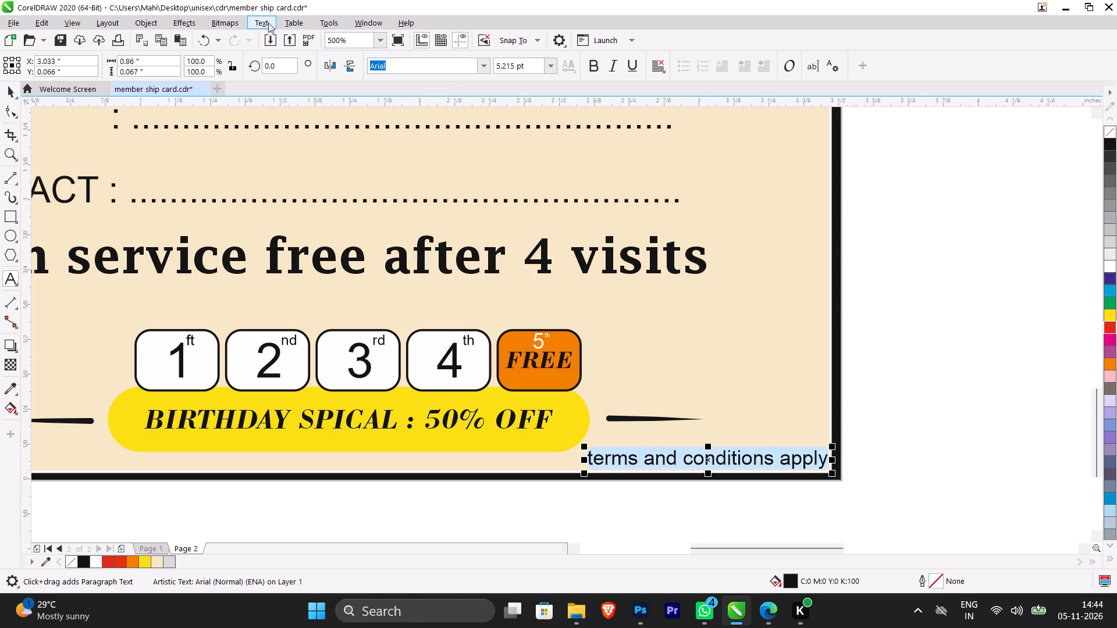
pyautogui.click(268, 23)
pyautogui.click(325, 301)
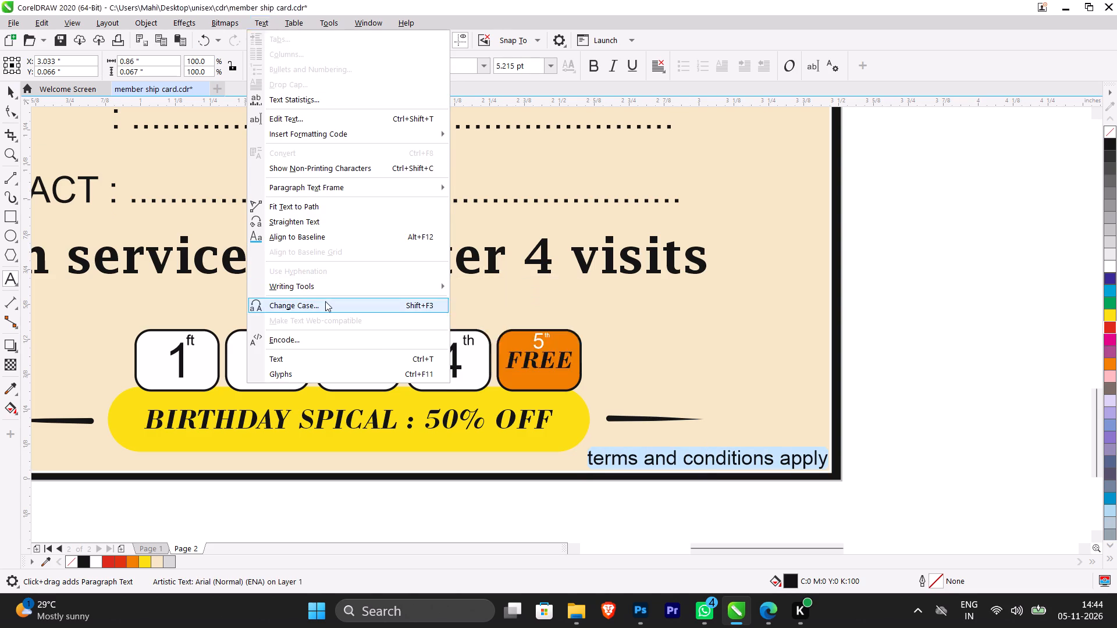
pyautogui.click(510, 300)
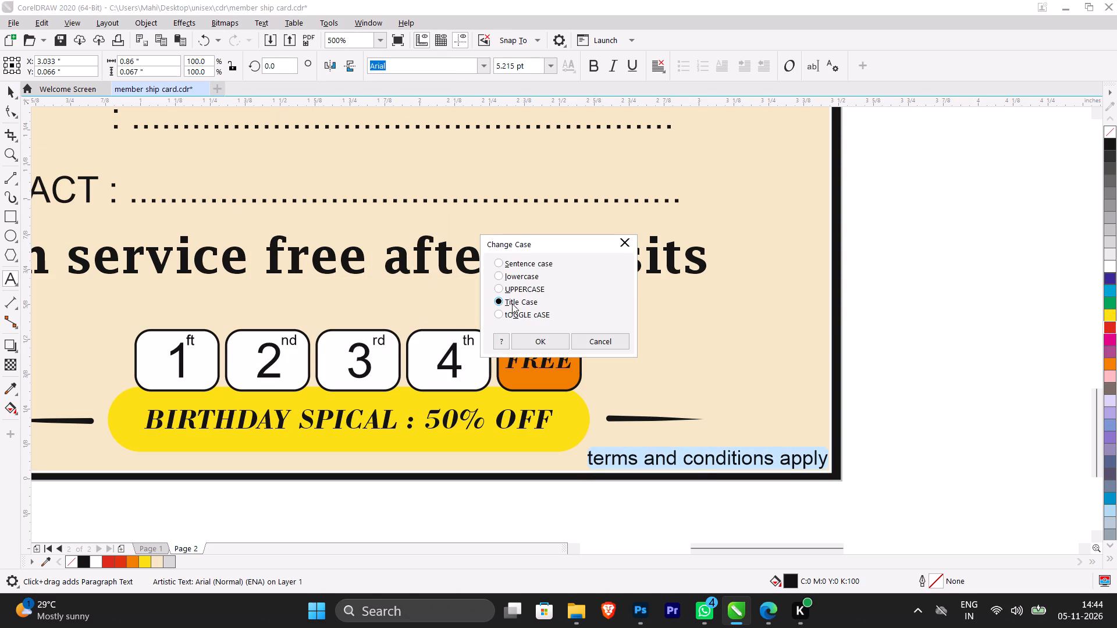
pyautogui.click(543, 342)
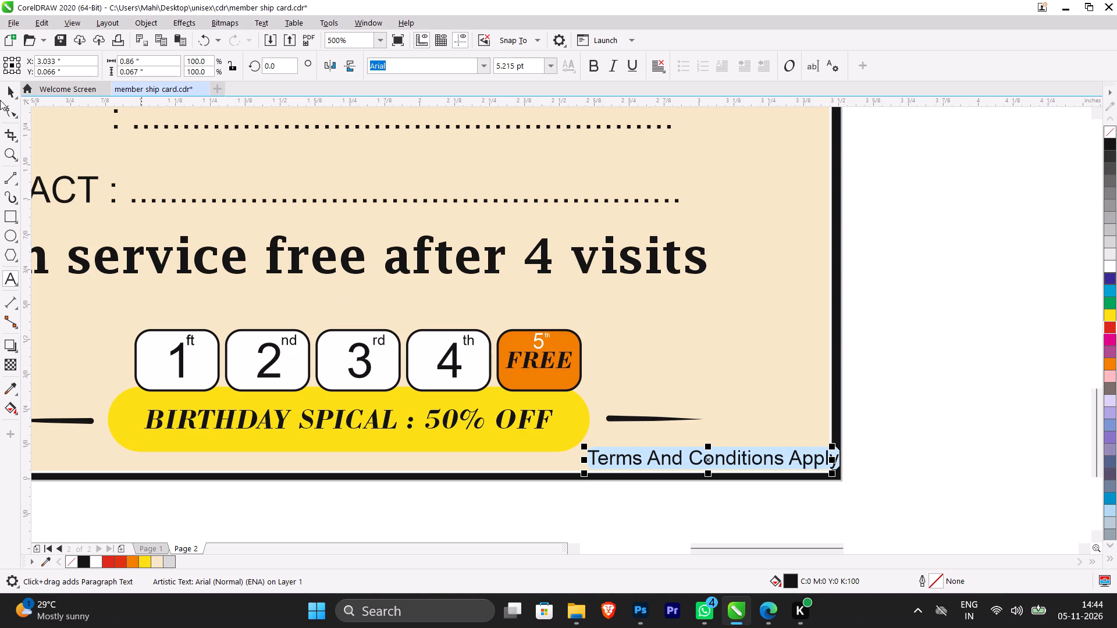
# Move the "Terms And Conditions Apply" text slightly left and down so it fits inside the card's right border.
pyautogui.click(8, 89)
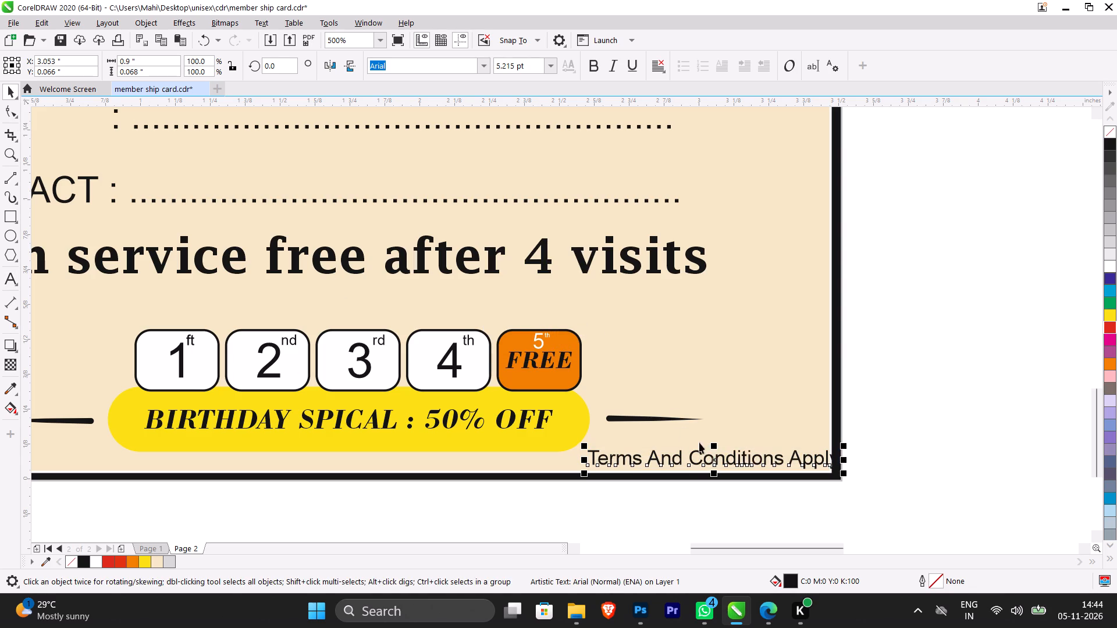
pyautogui.moveTo(714, 461); pyautogui.dragTo(704, 463)
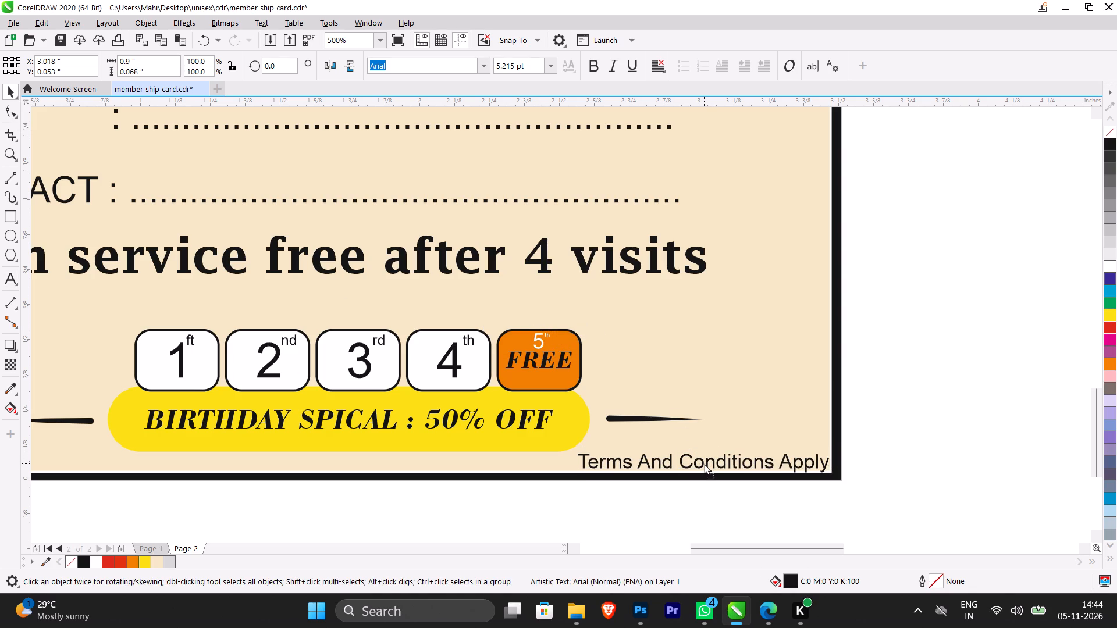
# Nudge the "Terms And Conditions Apply" text slightly up and left, away from the card's bottom border.
pyautogui.moveTo(704, 463); pyautogui.dragTo(703, 461)
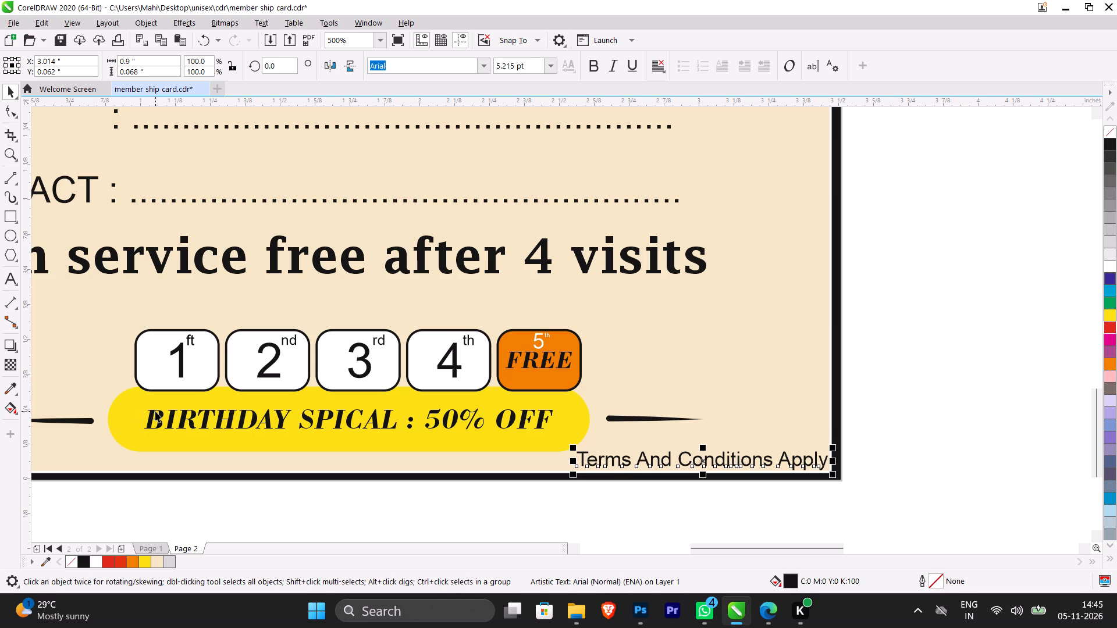
pyautogui.rightClick(1116, 627)
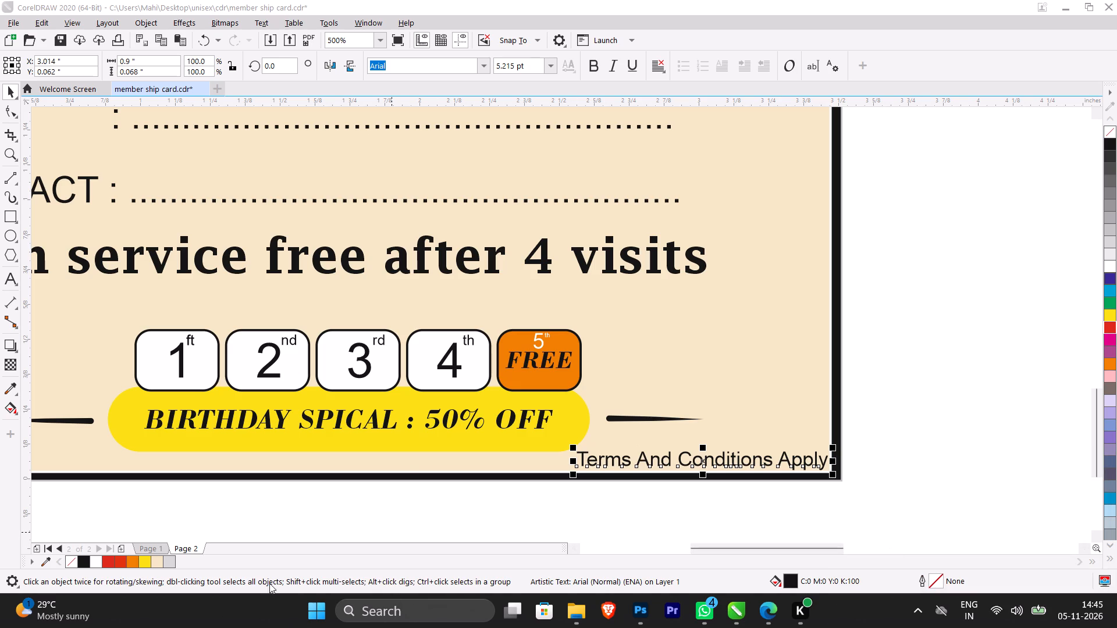
# On Page 1, change the font of the "crush_unisexsalon" Instagram handle to Bodoni Bd BT.
pyautogui.click(159, 552)
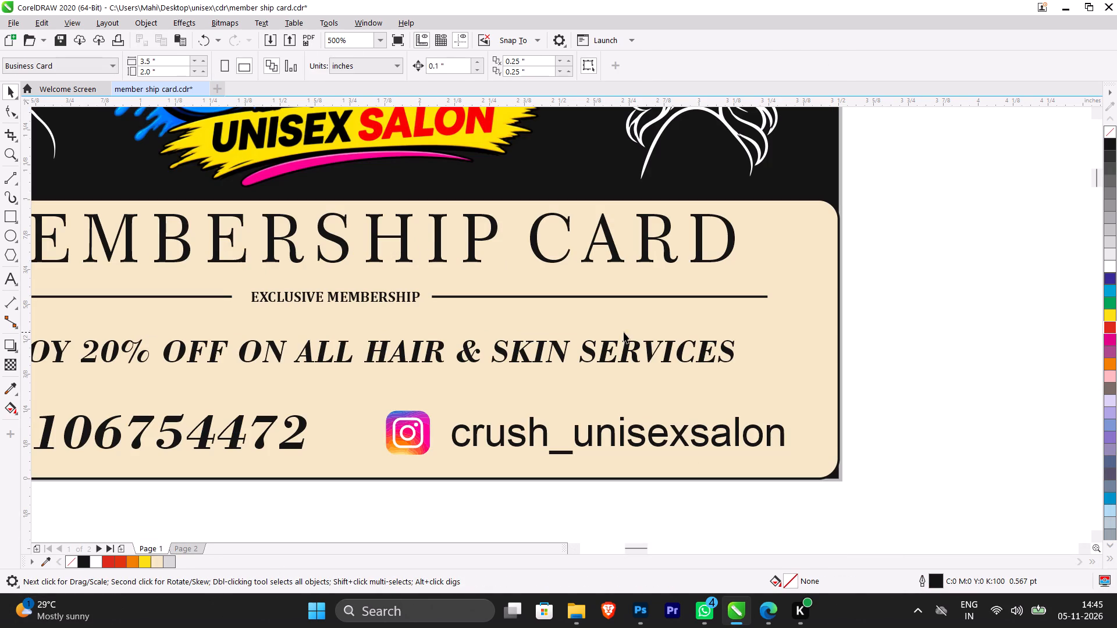
pyautogui.click(577, 437)
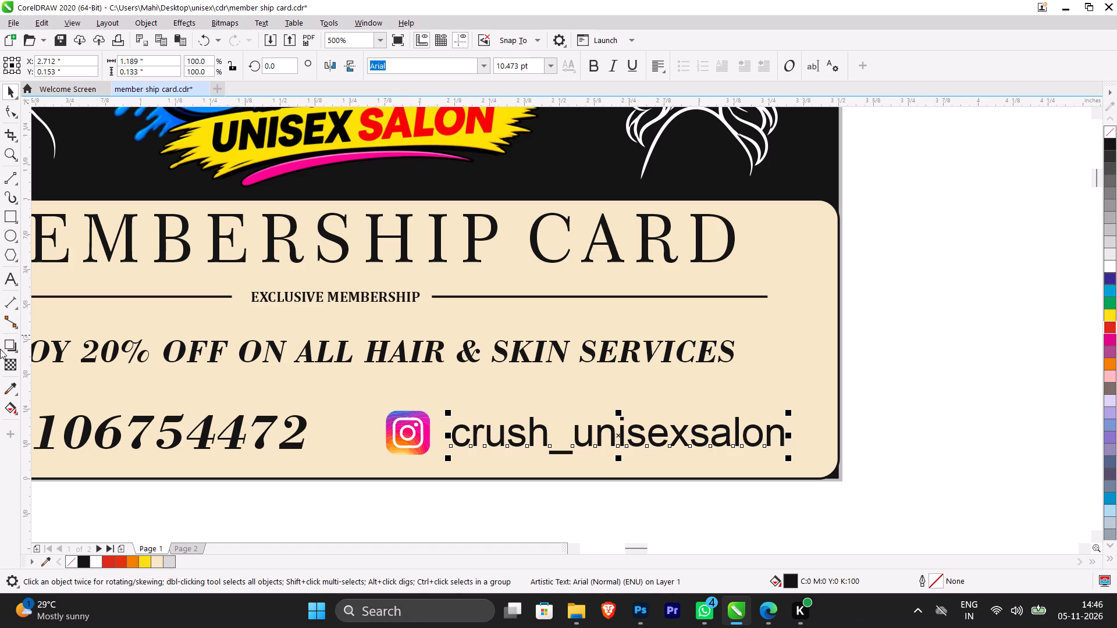
pyautogui.click(481, 67)
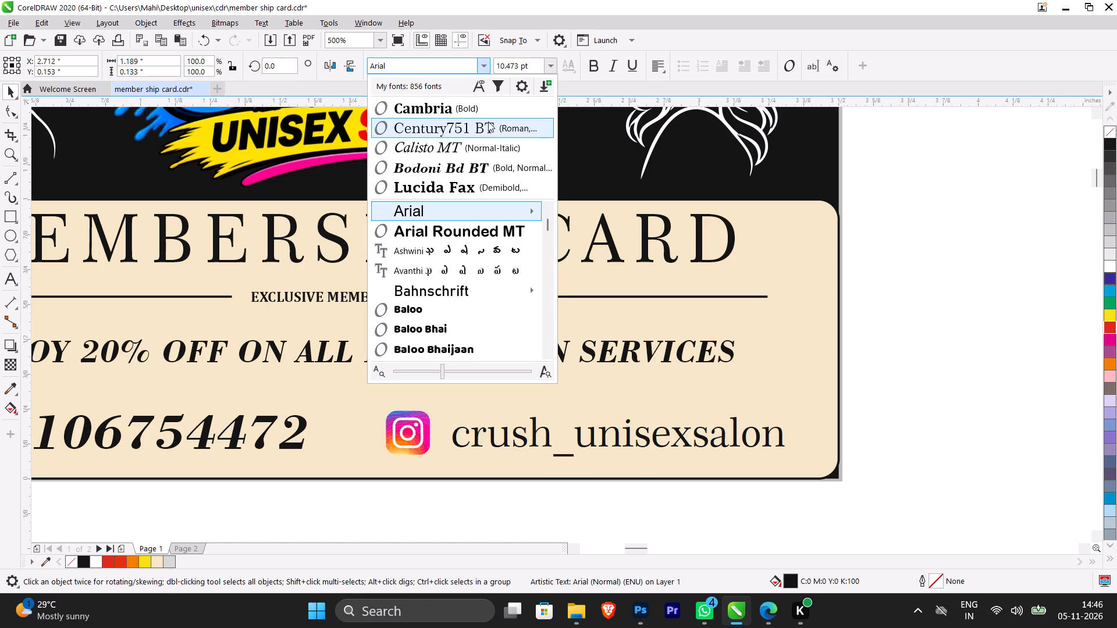
pyautogui.click(499, 166)
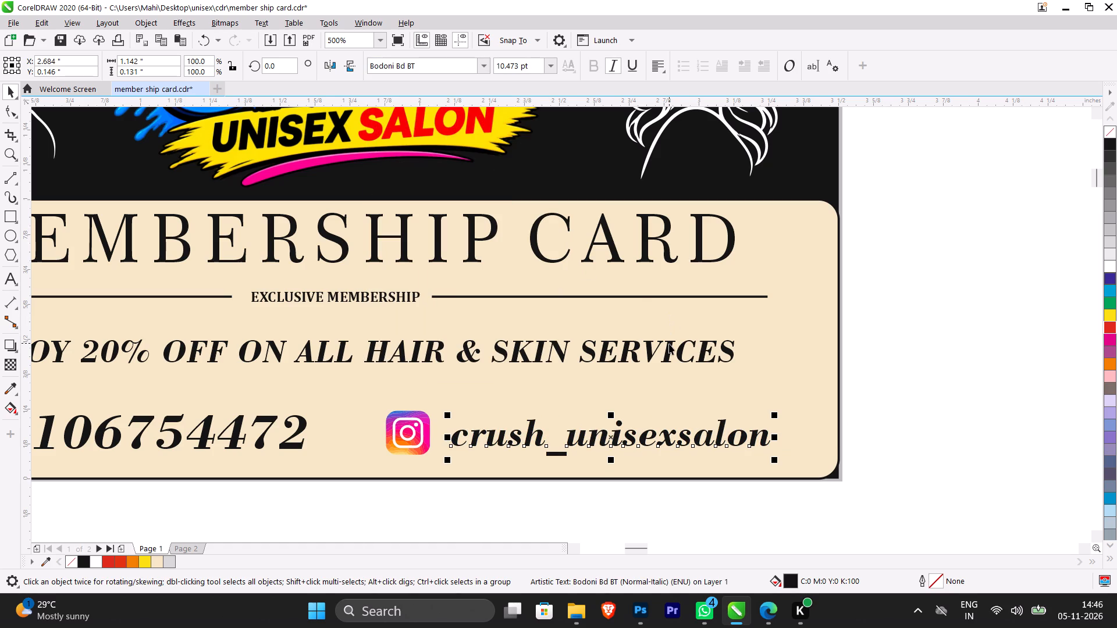
# Copy the font name Bodoni Bd BT from the 20% off offer line and paste it as the Instagram handle's font.
pyautogui.click(669, 344)
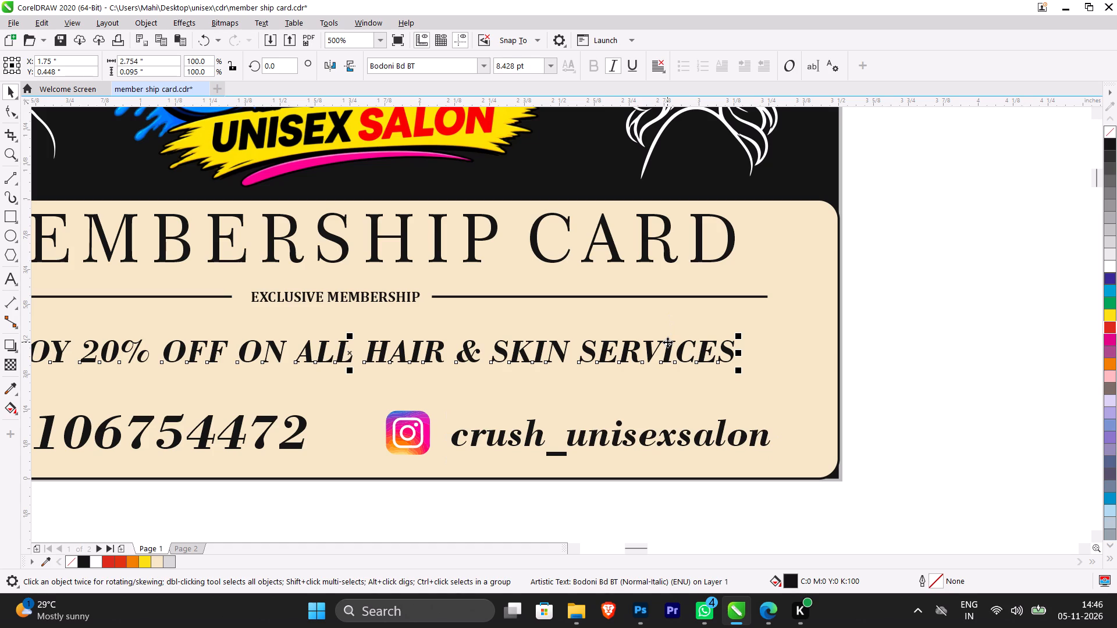
pyautogui.moveTo(451, 67); pyautogui.dragTo(436, 70)
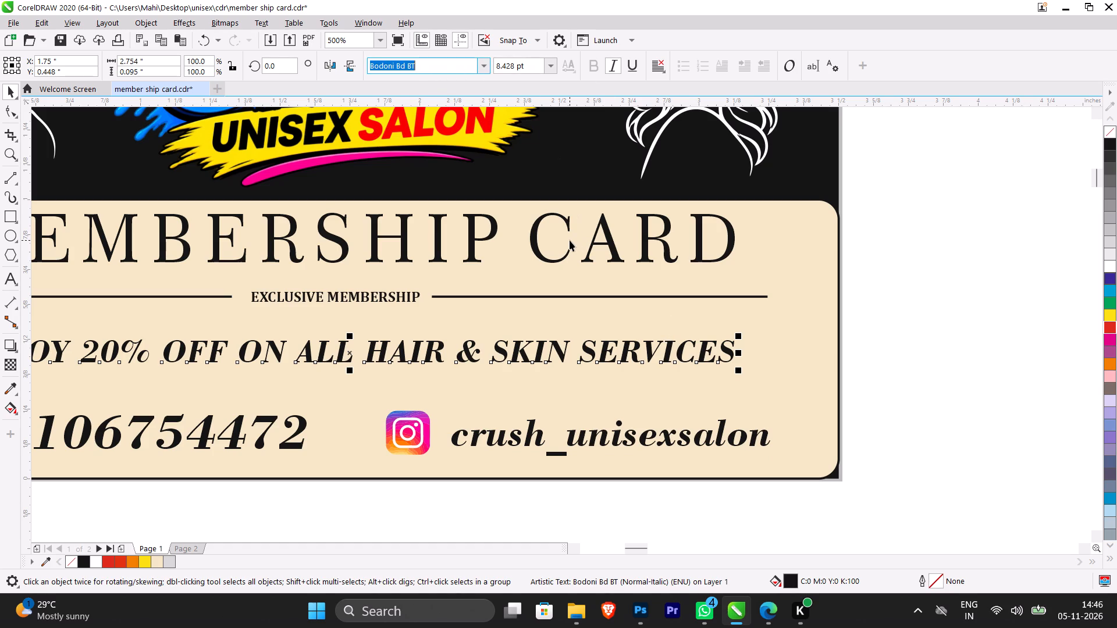
pyautogui.hotkey('ctrl', 'c')
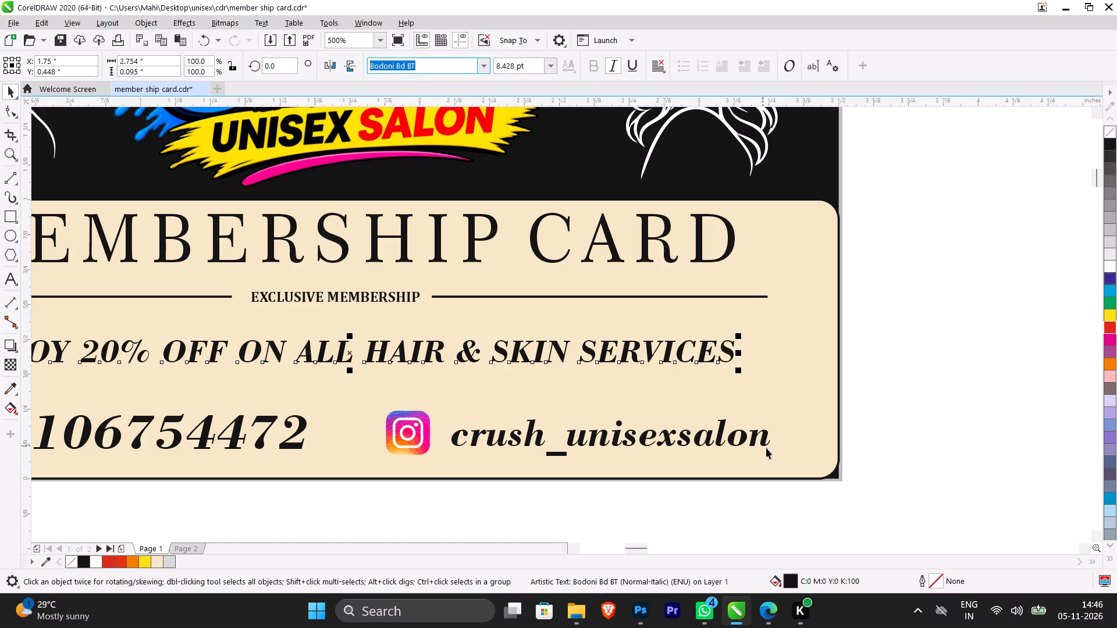
pyautogui.click(763, 439)
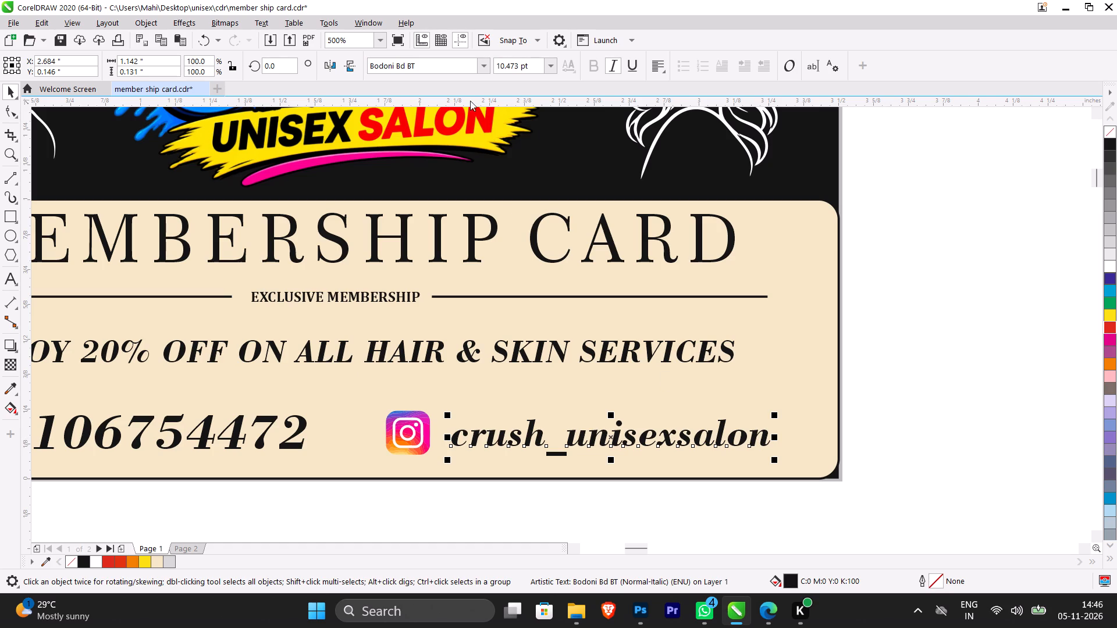
pyautogui.click(456, 69)
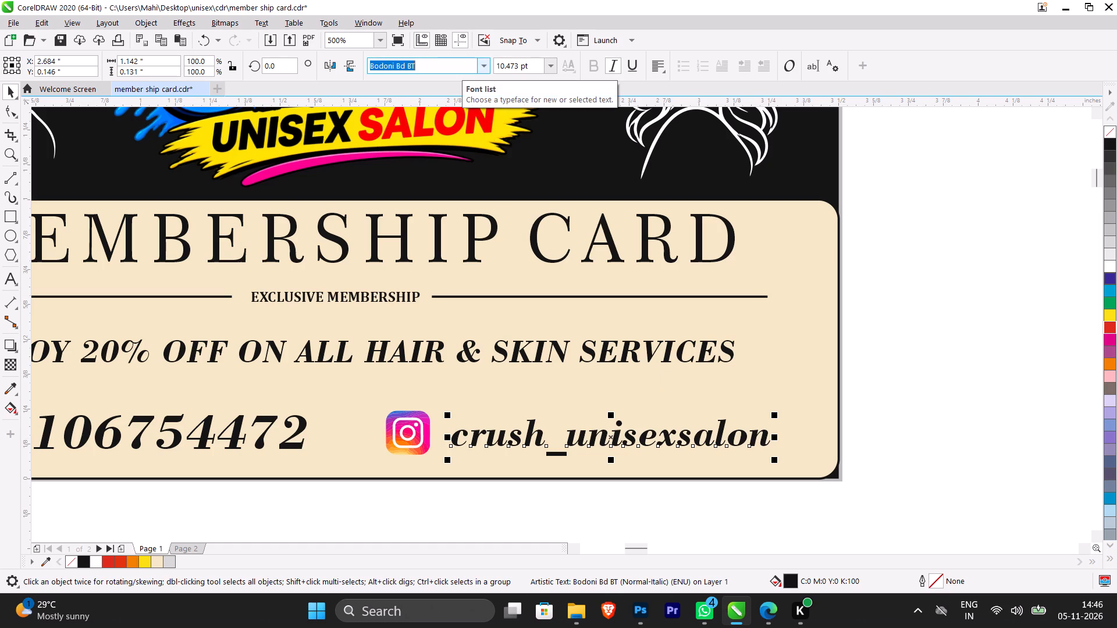
pyautogui.hotkey('ctrl', 'v')
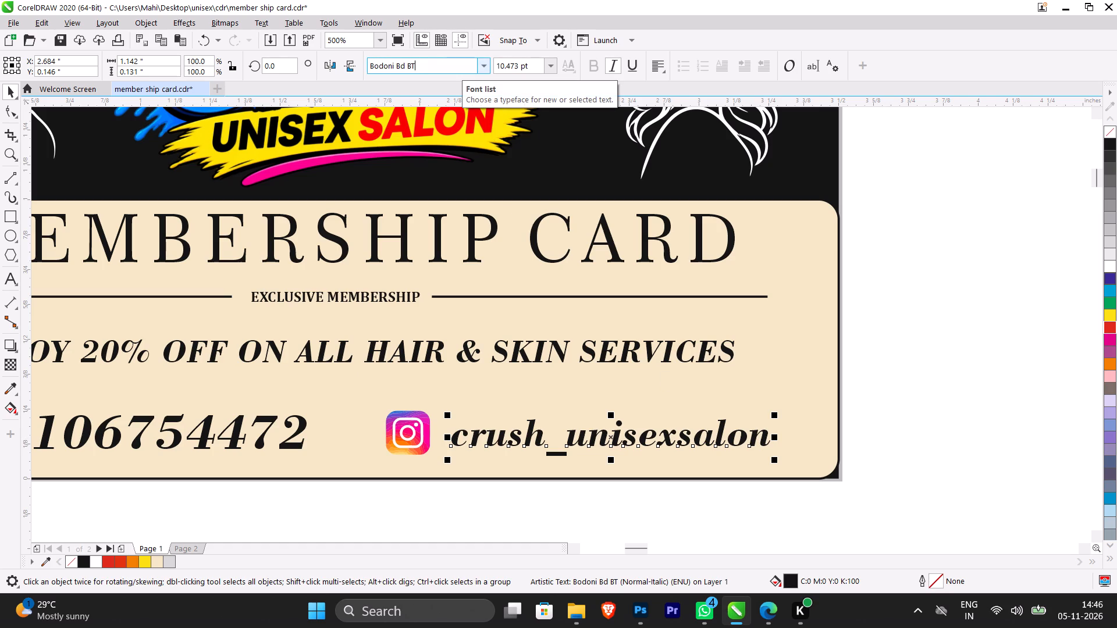
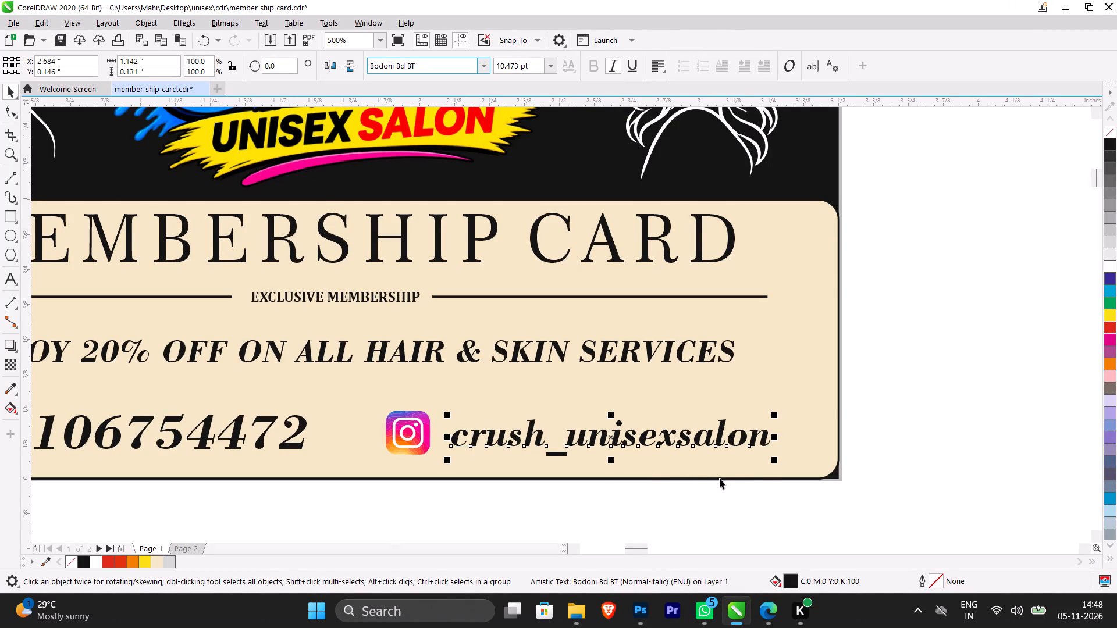
# Enlarge the crush_unisexsalon handle text to about 11.4 pt and align its top edge with the phone number.
pyautogui.keyDown('shift'); pyautogui.moveTo(776, 462); pyautogui.dragTo(785, 472); pyautogui.keyUp('shift')
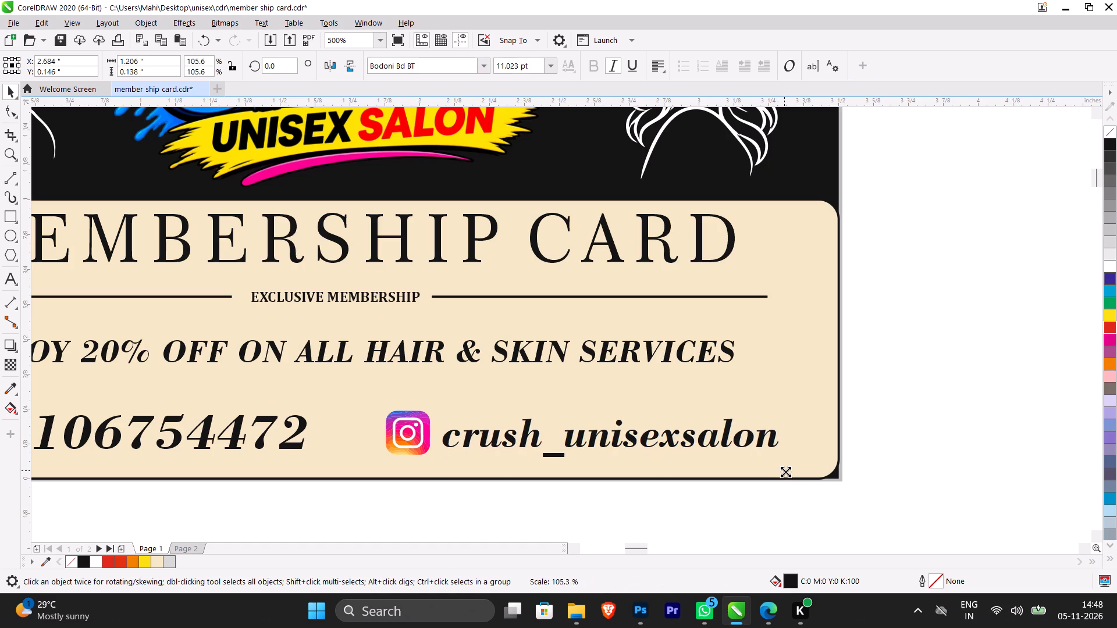
pyautogui.keyDown('shift'); pyautogui.moveTo(785, 472); pyautogui.dragTo(790, 476); pyautogui.keyUp('shift')
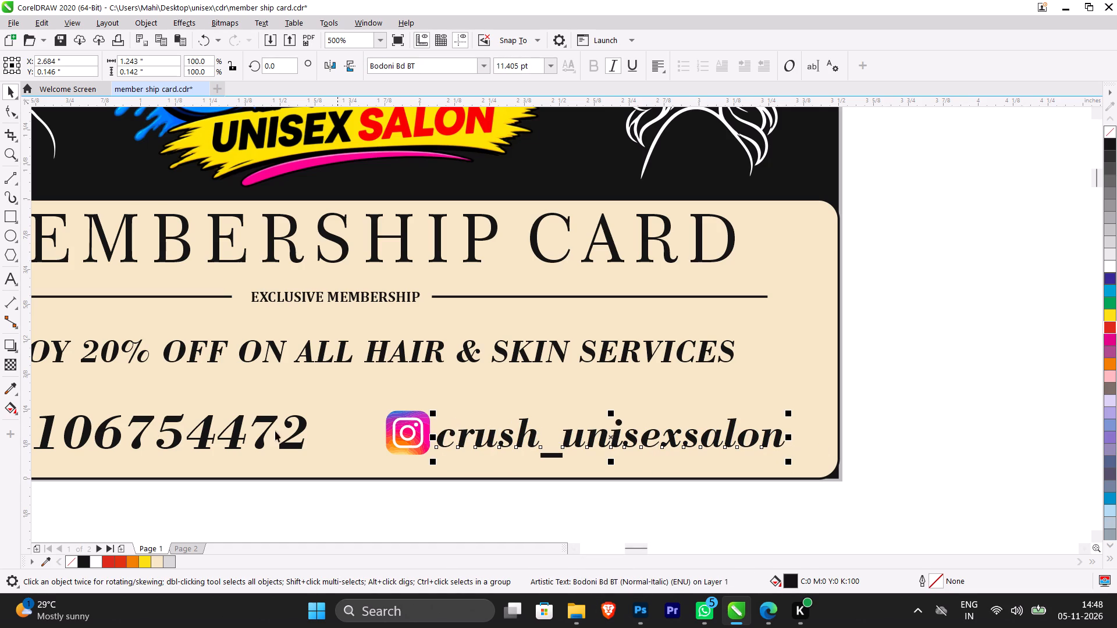
pyautogui.keyDown('shift'); pyautogui.click(304, 423); pyautogui.keyUp('shift')
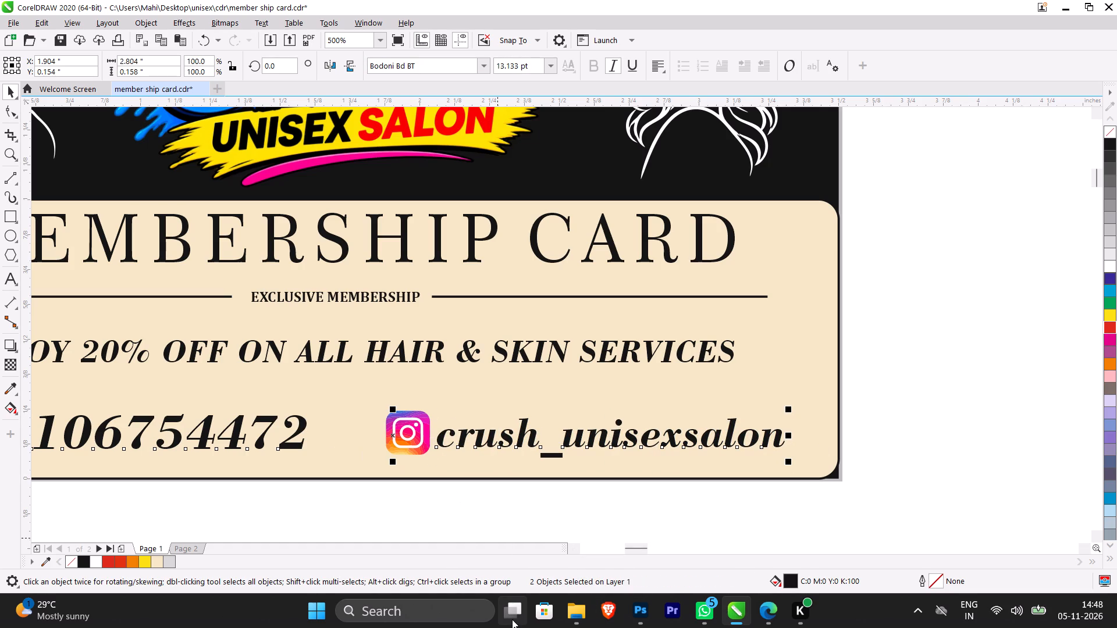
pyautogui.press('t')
pyautogui.click(931, 438)
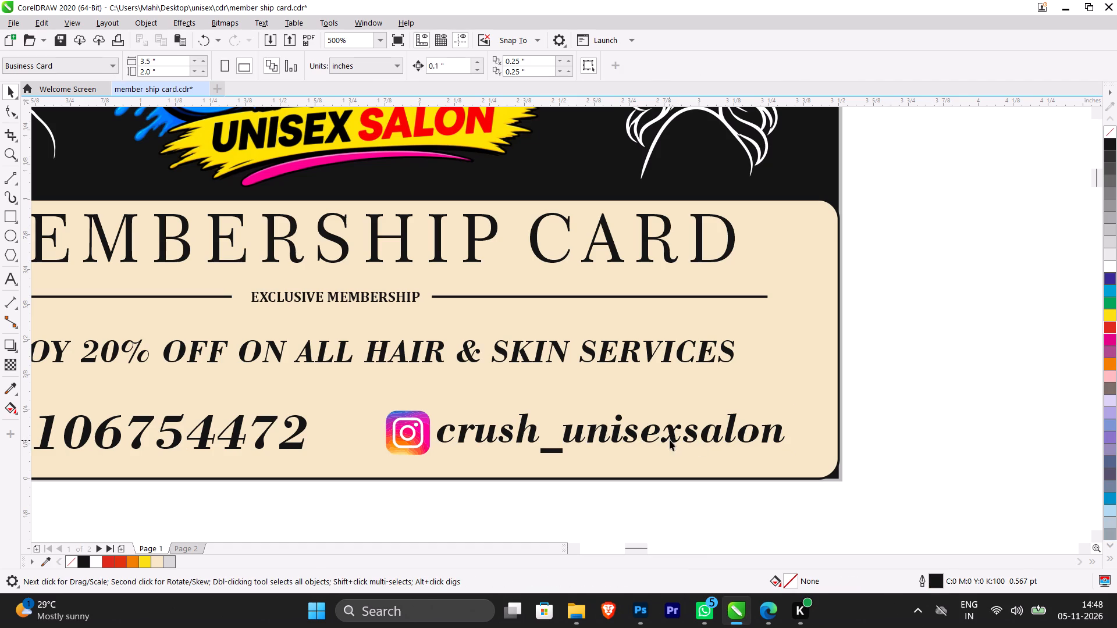
# Shift the crush_unisexsalon handle slightly right, enlarge it to about 12.1 pt and align its top with the phone number.
pyautogui.click(670, 438)
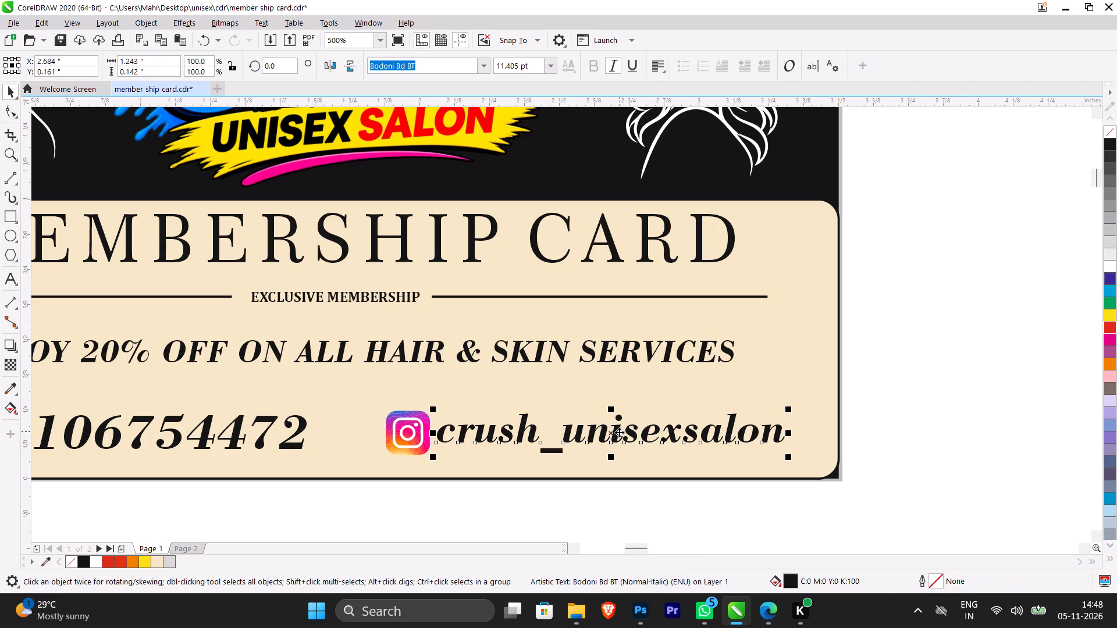
pyautogui.keyDown('ctrl'); pyautogui.moveTo(618, 433); pyautogui.dragTo(626, 434); pyautogui.keyUp('ctrl')
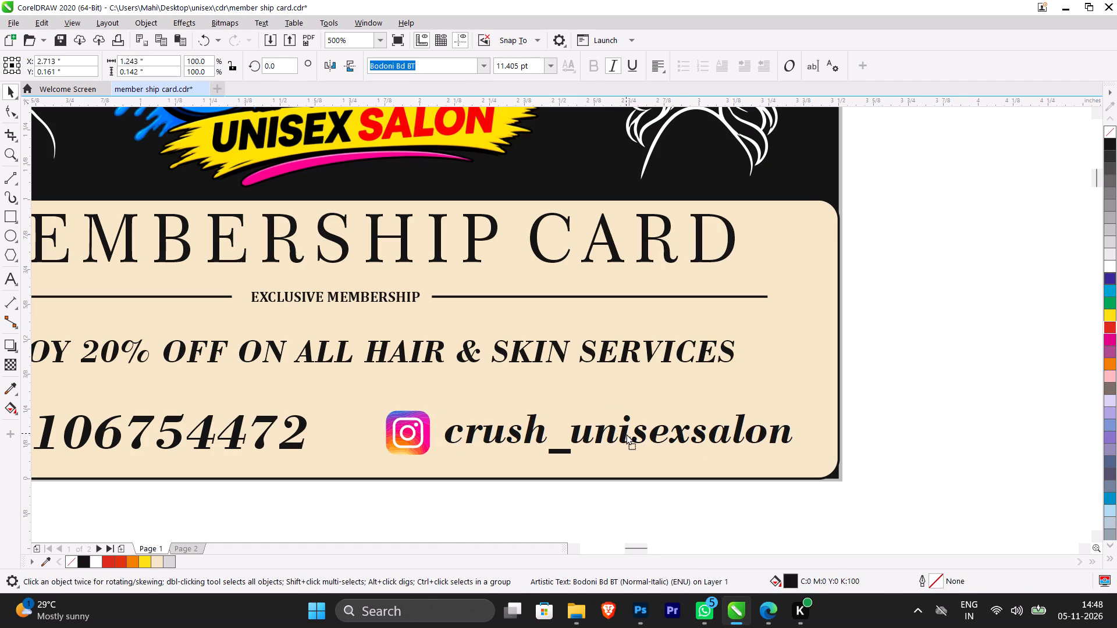
pyautogui.keyDown('ctrl'); pyautogui.moveTo(626, 434); pyautogui.dragTo(632, 434); pyautogui.keyUp('ctrl')
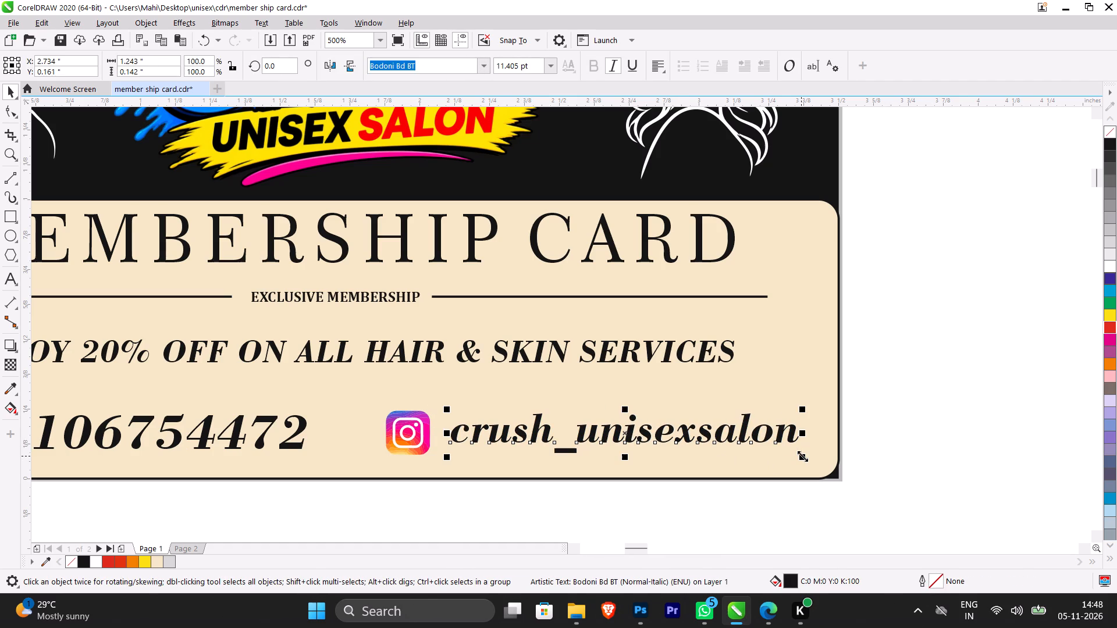
pyautogui.keyDown('shift'); pyautogui.moveTo(803, 459); pyautogui.dragTo(803, 460); pyautogui.keyUp('shift')
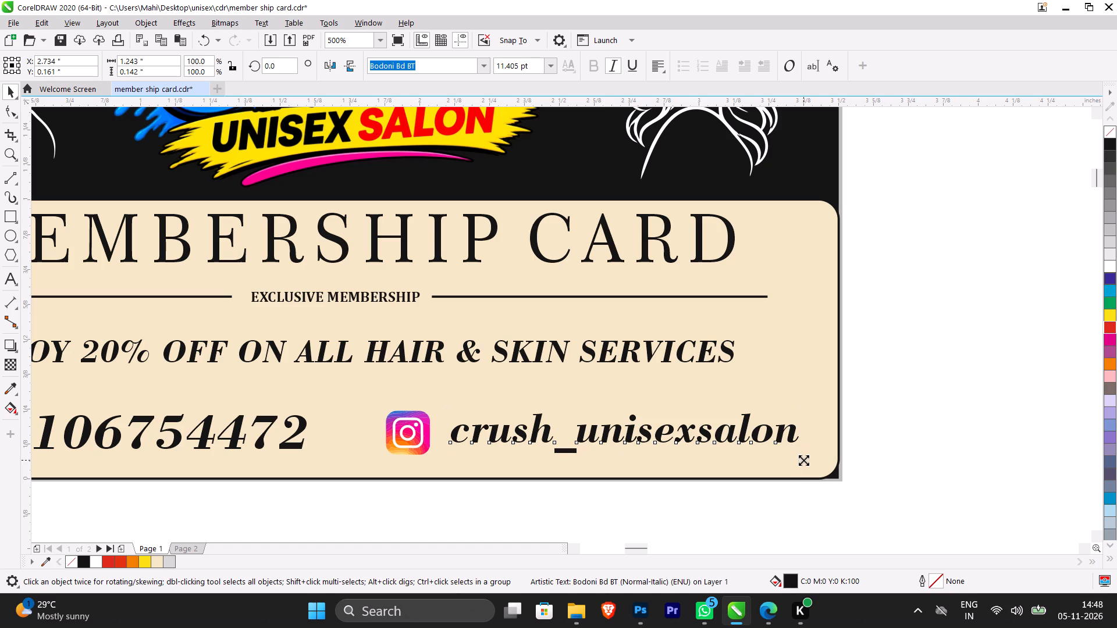
pyautogui.keyDown('shift'); pyautogui.moveTo(803, 460); pyautogui.dragTo(812, 466); pyautogui.keyUp('shift')
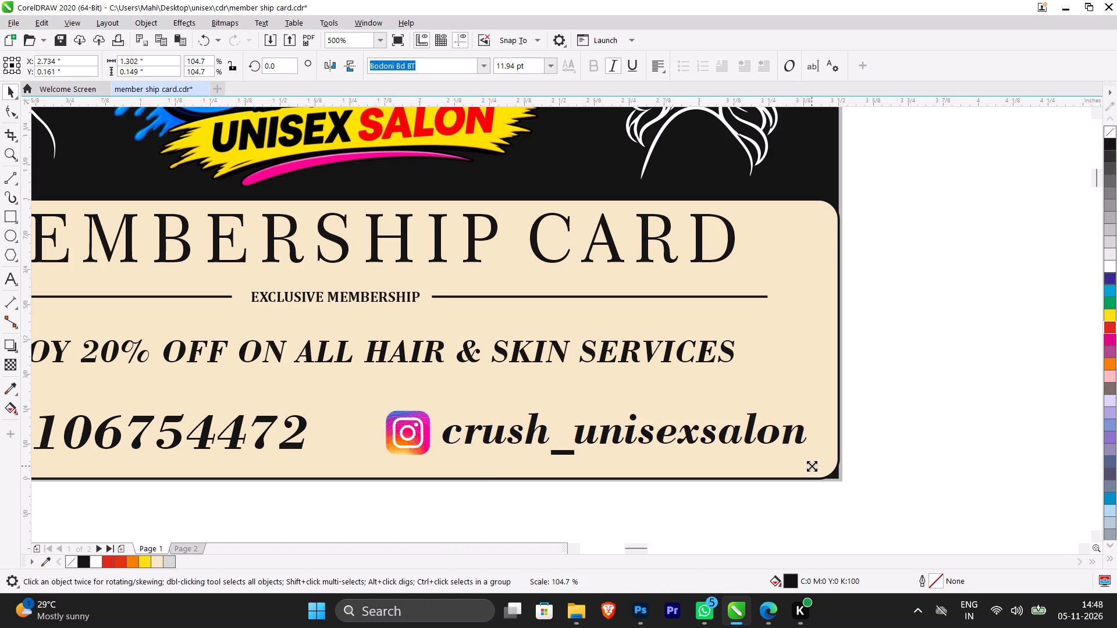
pyautogui.keyDown('shift'); pyautogui.moveTo(812, 466); pyautogui.dragTo(814, 469); pyautogui.keyUp('shift')
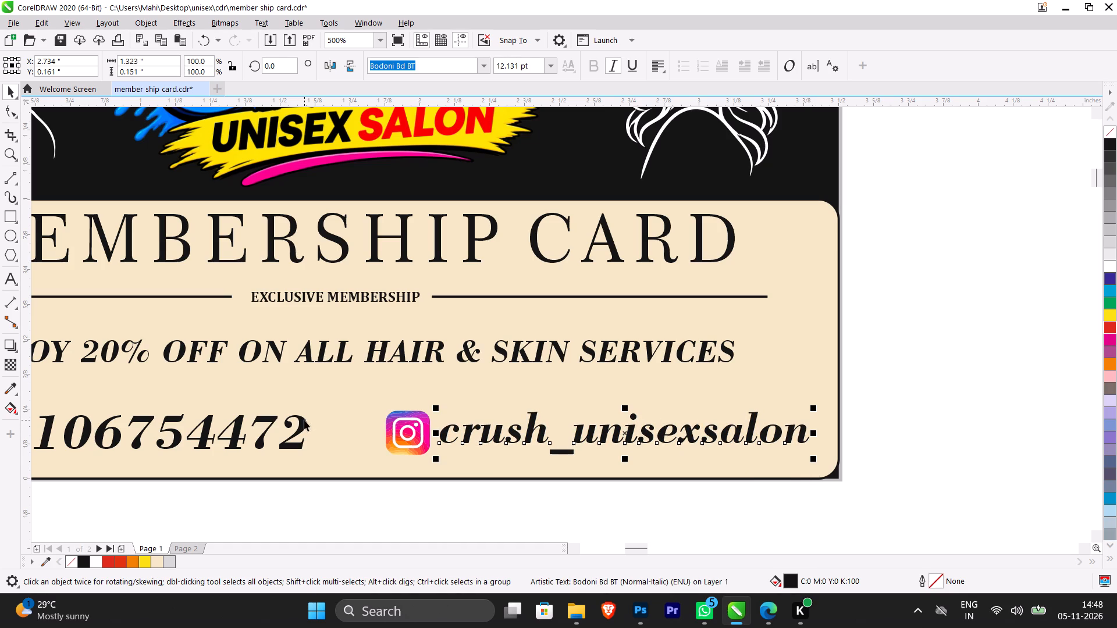
pyautogui.keyDown('shift'); pyautogui.click(304, 420); pyautogui.keyUp('shift')
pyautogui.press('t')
pyautogui.click(537, 504)
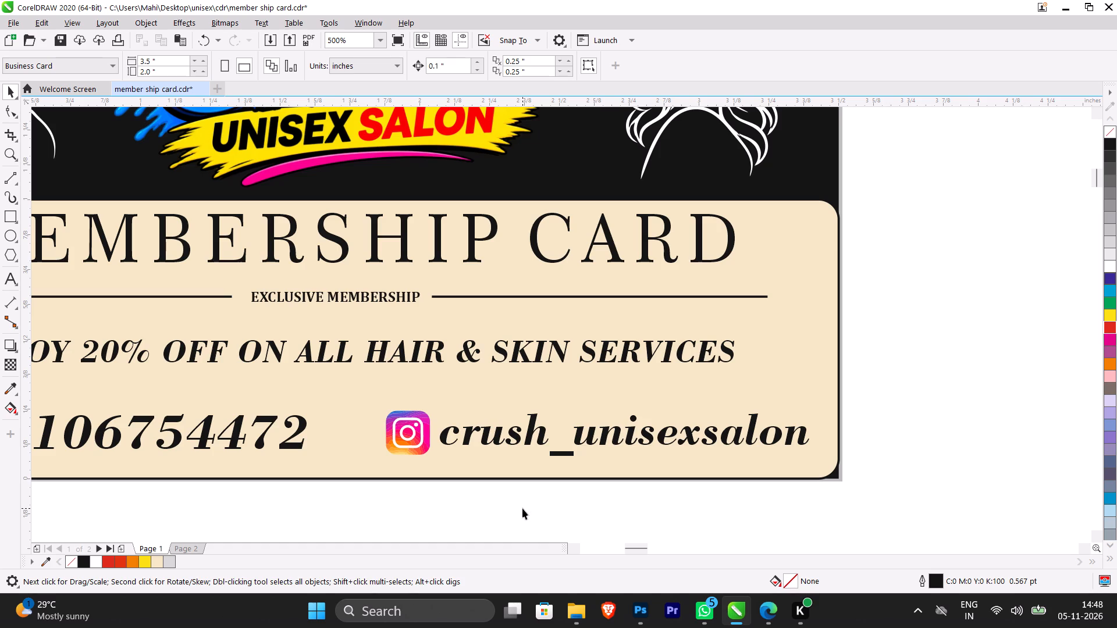
# Move the grouped Instagram icon left to about X 1.88" to leave a clear gap before the crush_unisexsalon handle.
pyautogui.scroll(-1, 590, 361)
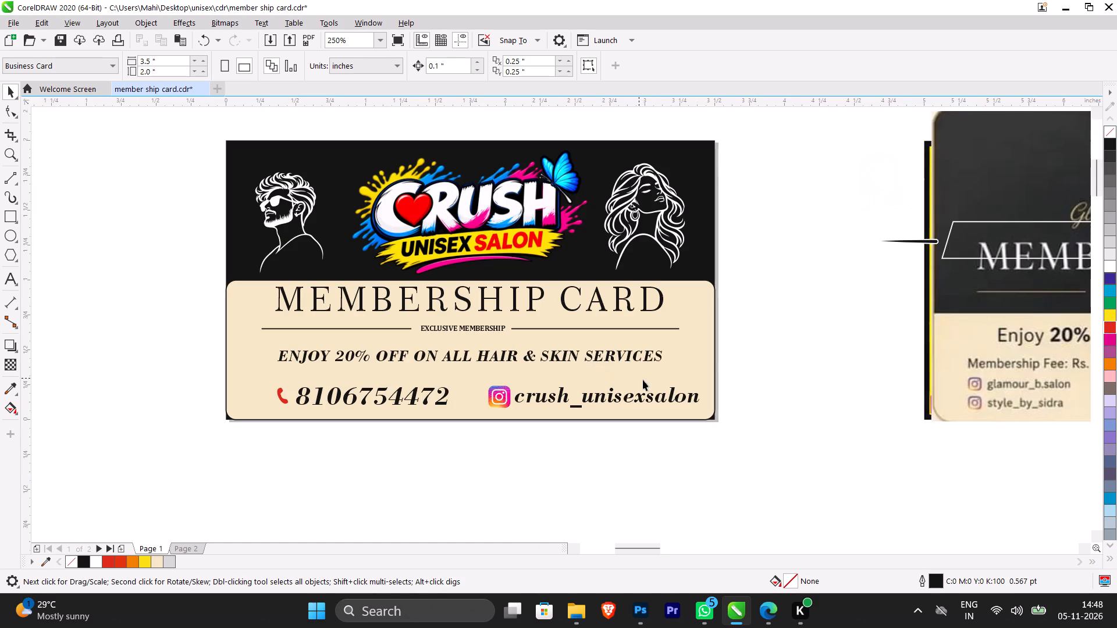
pyautogui.click(658, 355)
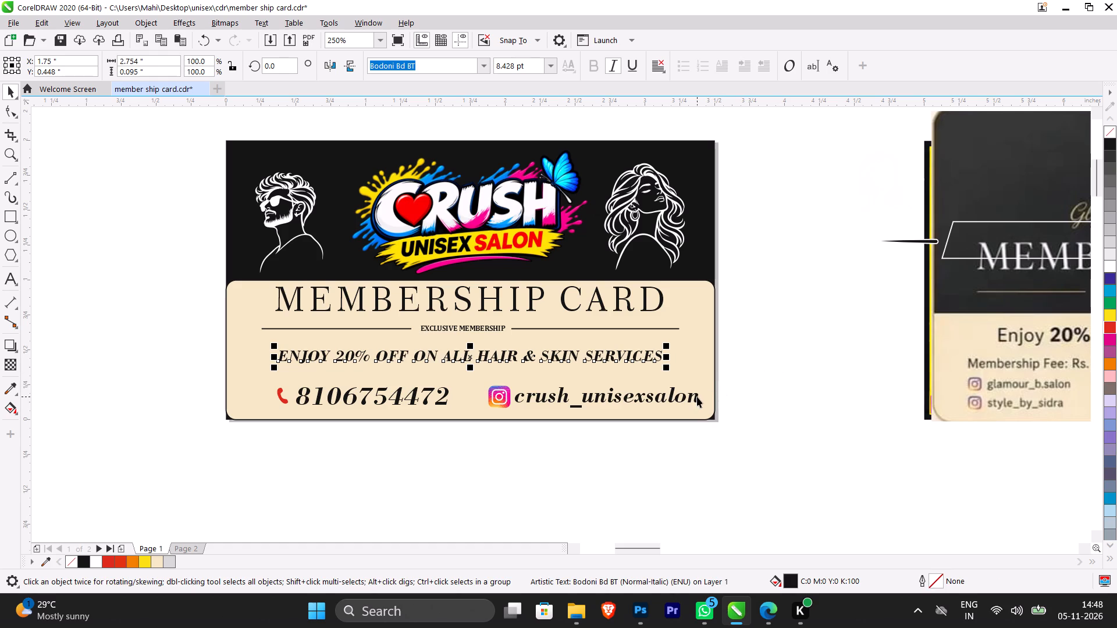
pyautogui.click(698, 396)
pyautogui.click(828, 356)
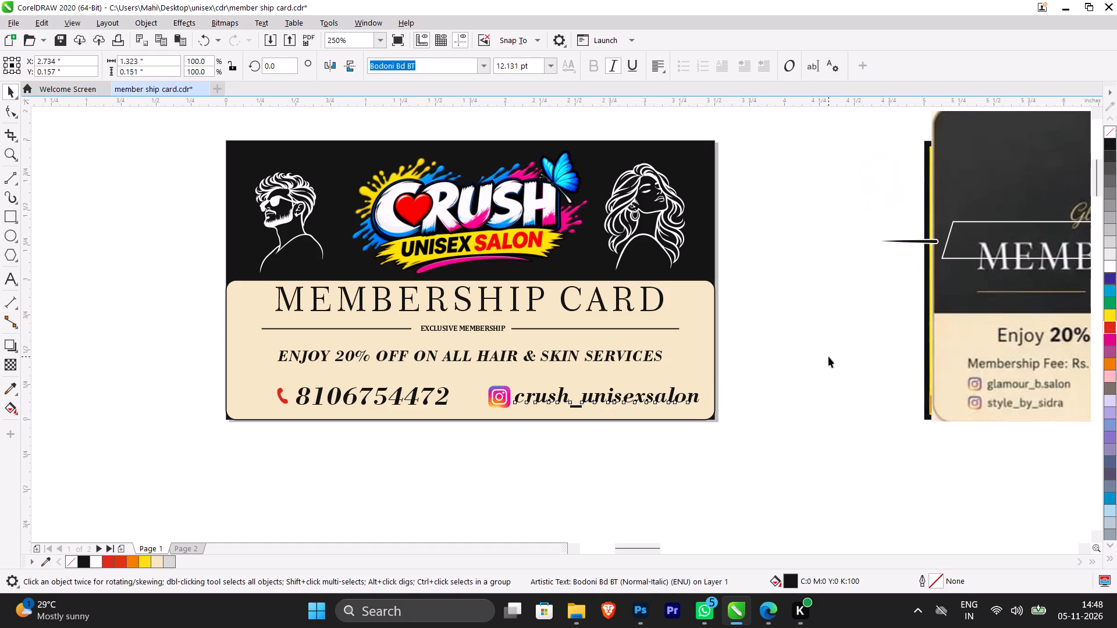
pyautogui.moveTo(508, 436); pyautogui.dragTo(485, 379)
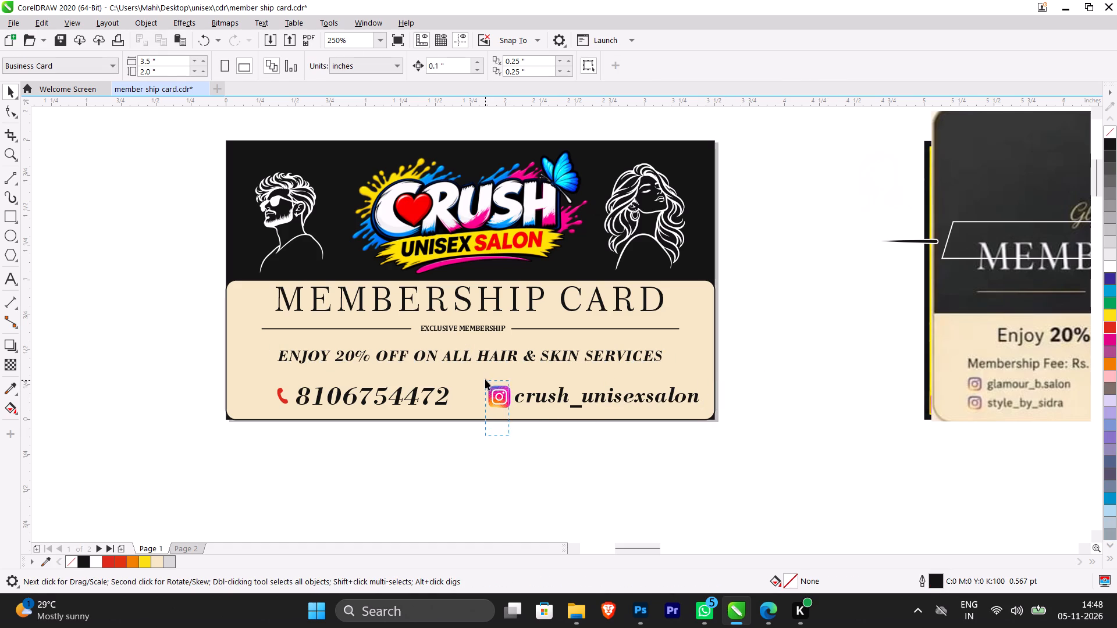
pyautogui.moveTo(485, 379); pyautogui.dragTo(497, 422)
pyautogui.moveTo(511, 441); pyautogui.dragTo(487, 379)
pyautogui.moveTo(487, 379); pyautogui.dragTo(486, 377)
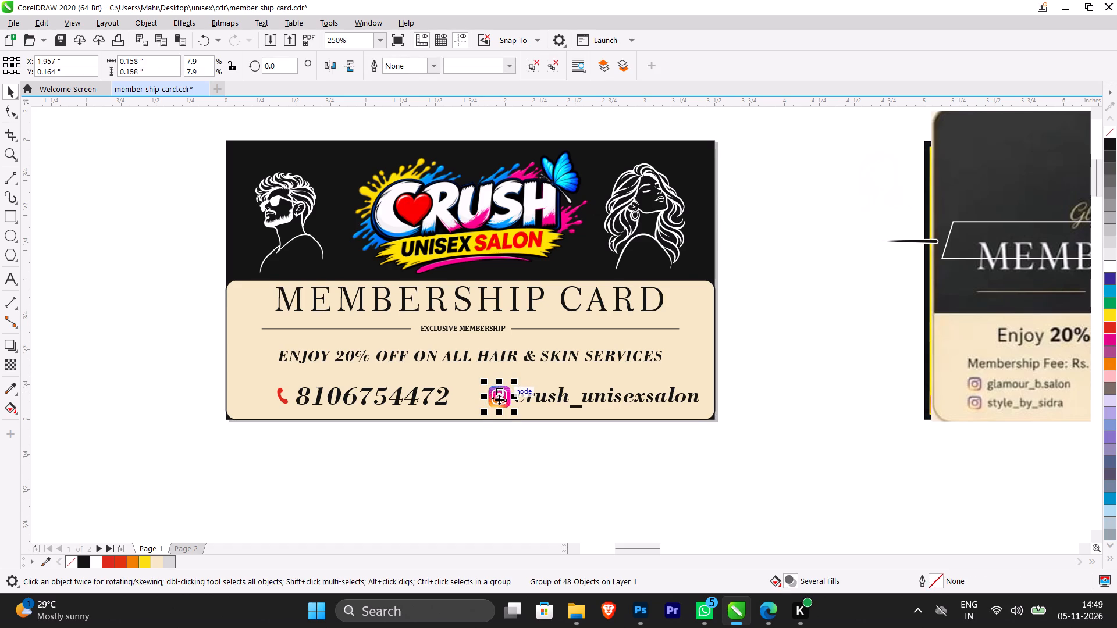
pyautogui.click(499, 399)
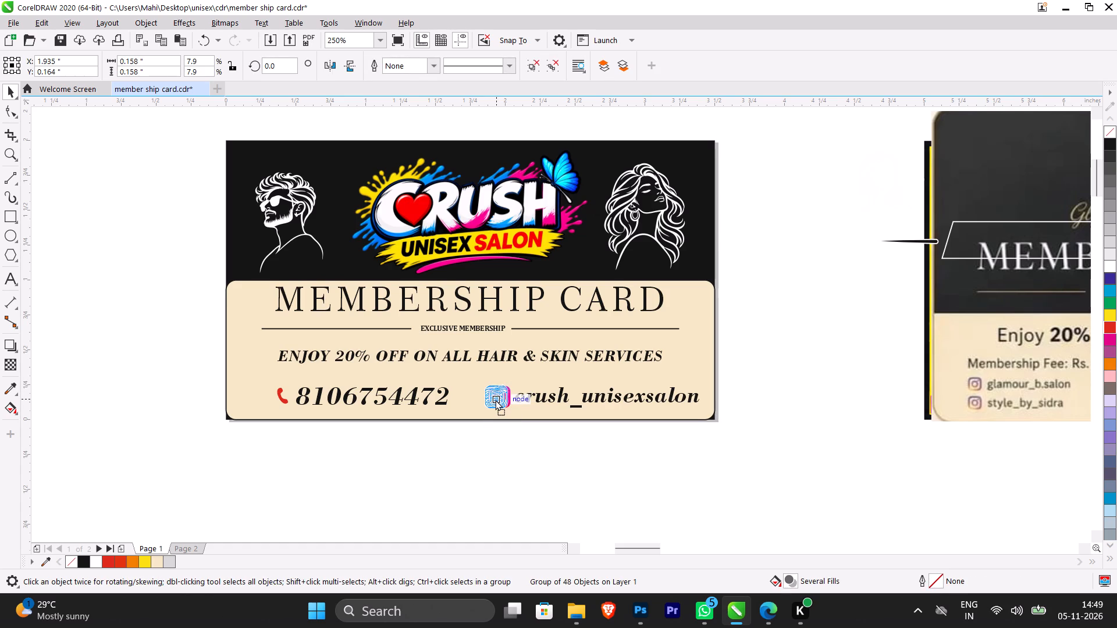
pyautogui.keyDown('ctrl'); pyautogui.click(496, 399); pyautogui.keyUp('ctrl')
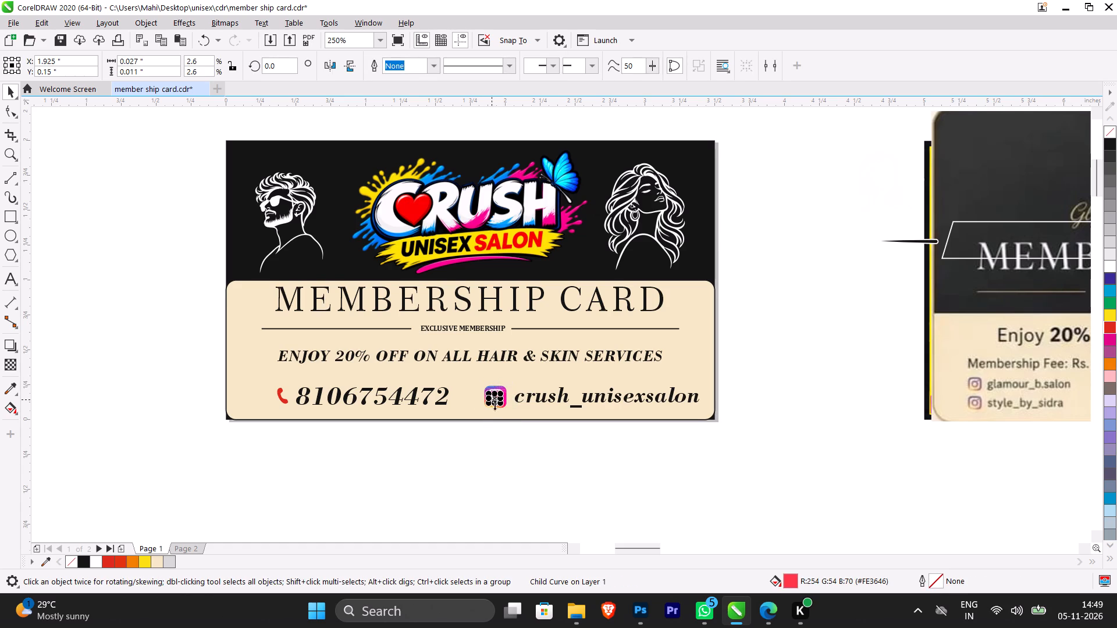
pyautogui.click(508, 463)
pyautogui.moveTo(511, 447); pyautogui.dragTo(465, 380)
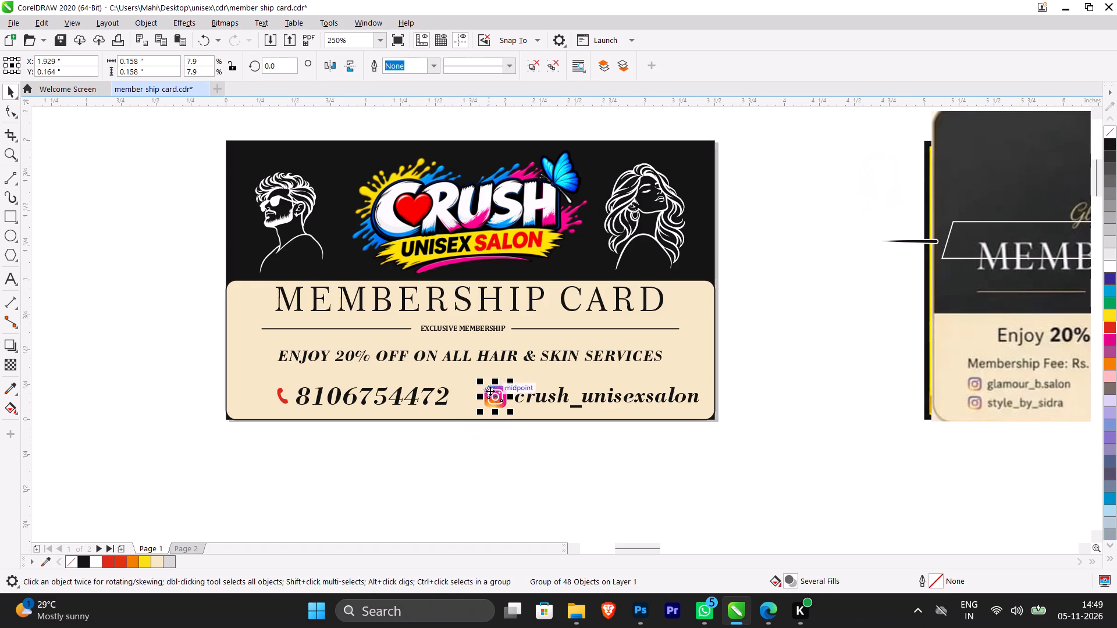
pyautogui.moveTo(496, 397); pyautogui.dragTo(490, 398)
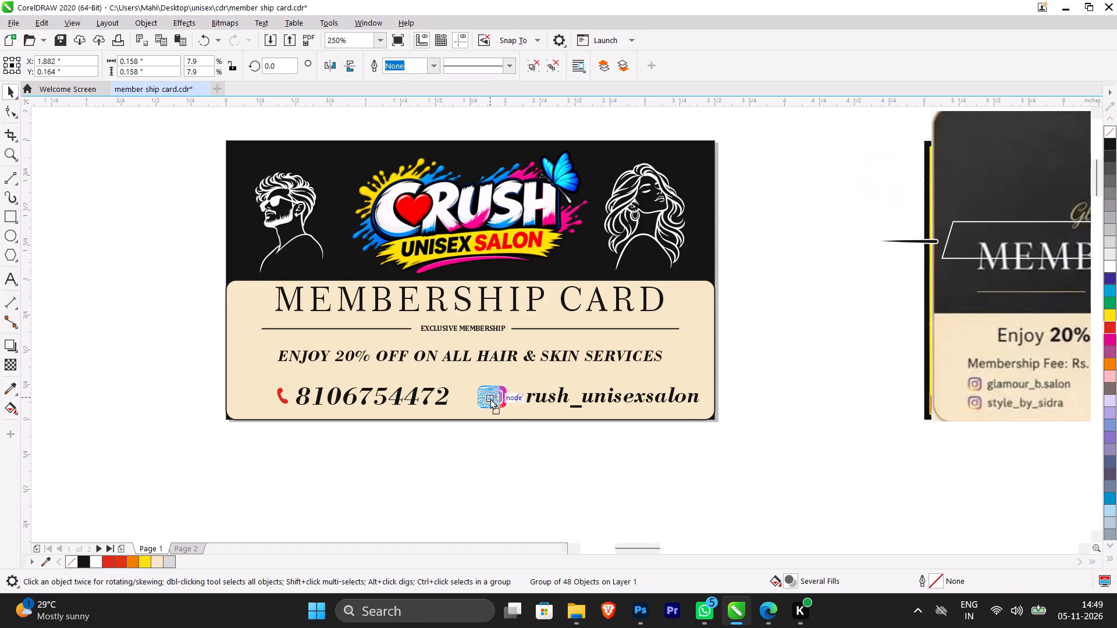
pyautogui.moveTo(490, 398); pyautogui.dragTo(491, 400)
pyautogui.click(509, 455)
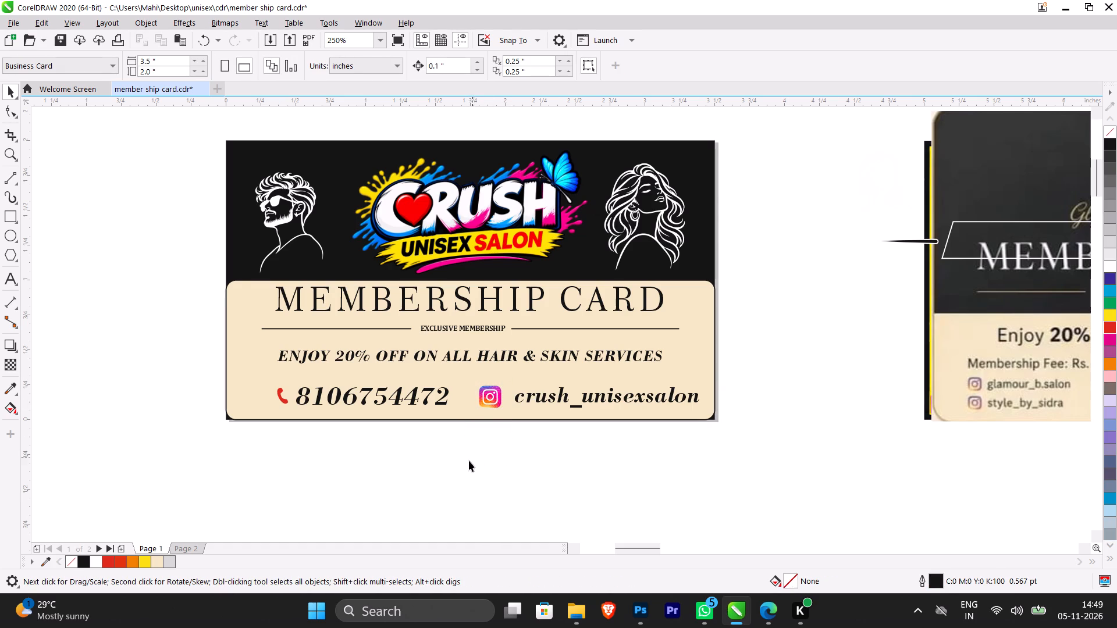
# Move the red phone icon slightly left to widen its gap from the phone number.
pyautogui.moveTo(284, 452); pyautogui.dragTo(272, 401)
pyautogui.moveTo(272, 401); pyautogui.dragTo(280, 431)
pyautogui.moveTo(294, 447); pyautogui.dragTo(262, 381)
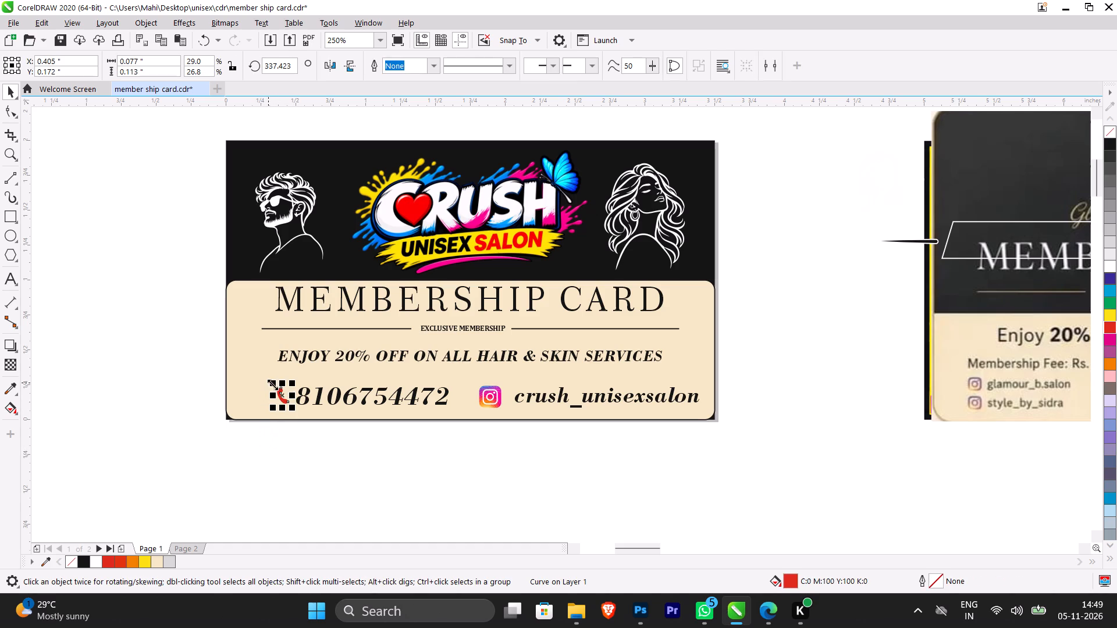
pyautogui.moveTo(284, 396); pyautogui.dragTo(278, 396)
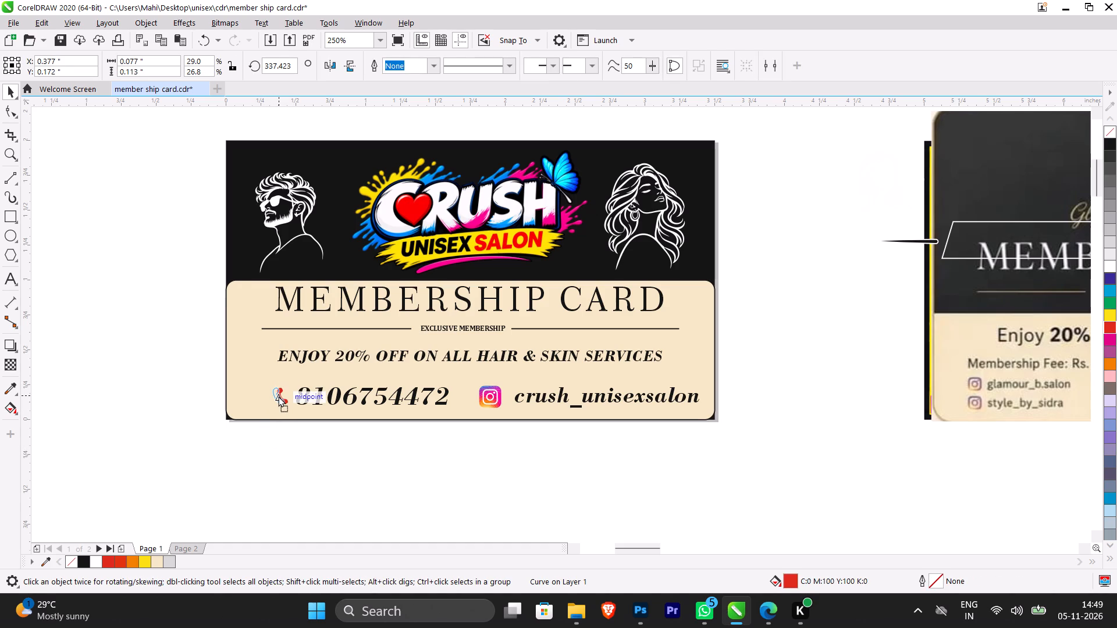
# Nudge the red phone icon slightly left beside the phone number on the card front.
pyautogui.moveTo(278, 396); pyautogui.dragTo(278, 396)
pyautogui.keyDown('ctrl'); pyautogui.click(298, 447); pyautogui.keyUp('ctrl')
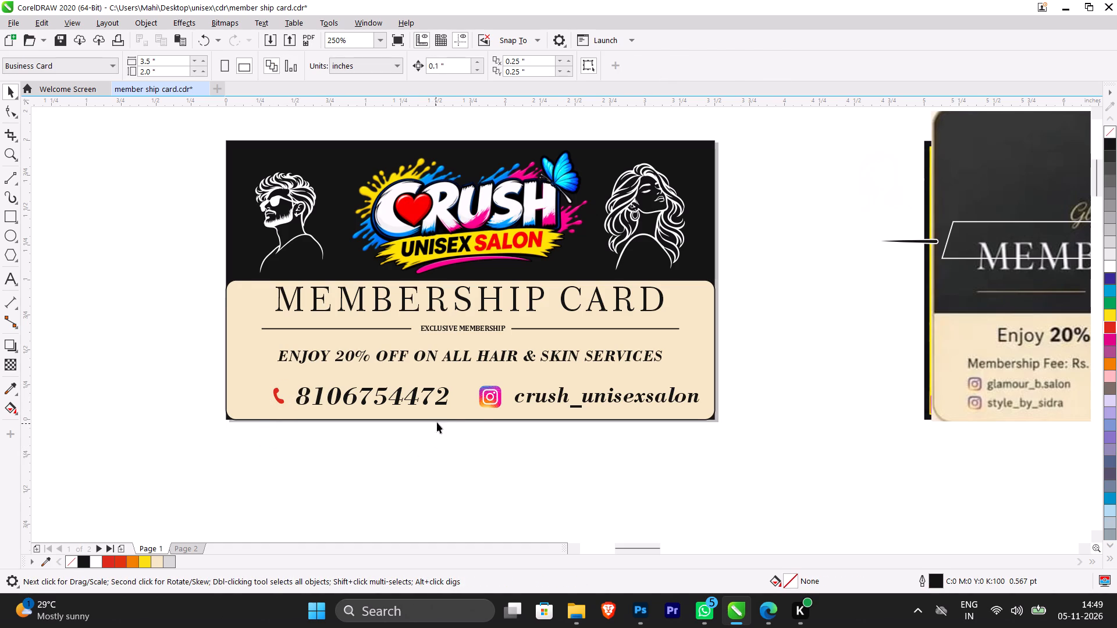
# Switch to Page 2, which holds the back of the membership card.
pyautogui.scroll(-1, 511, 440)
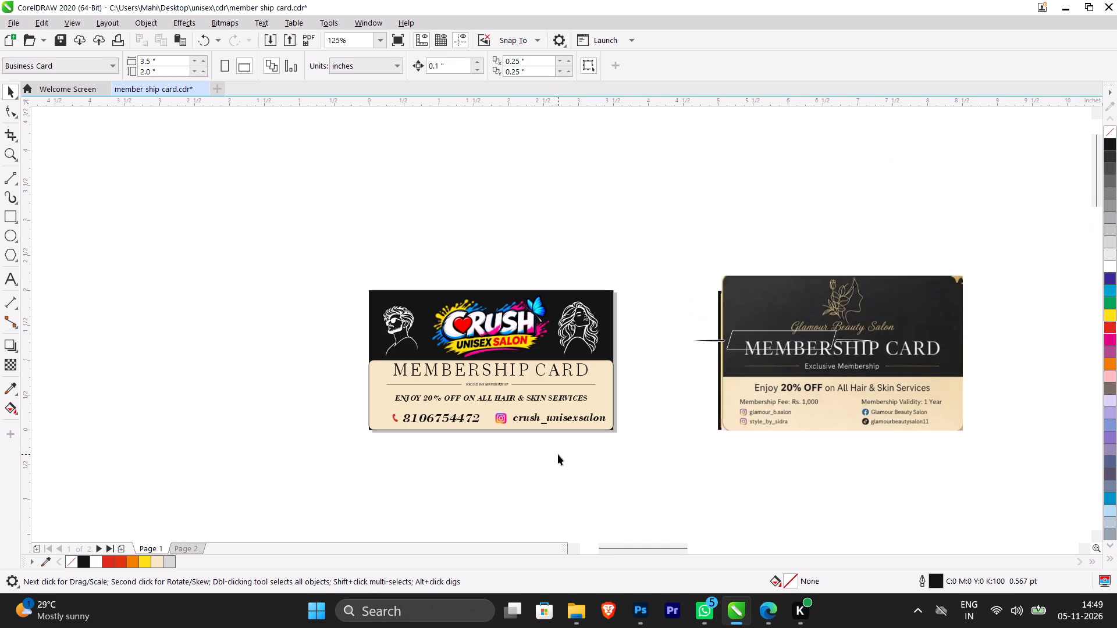
pyautogui.click(200, 550)
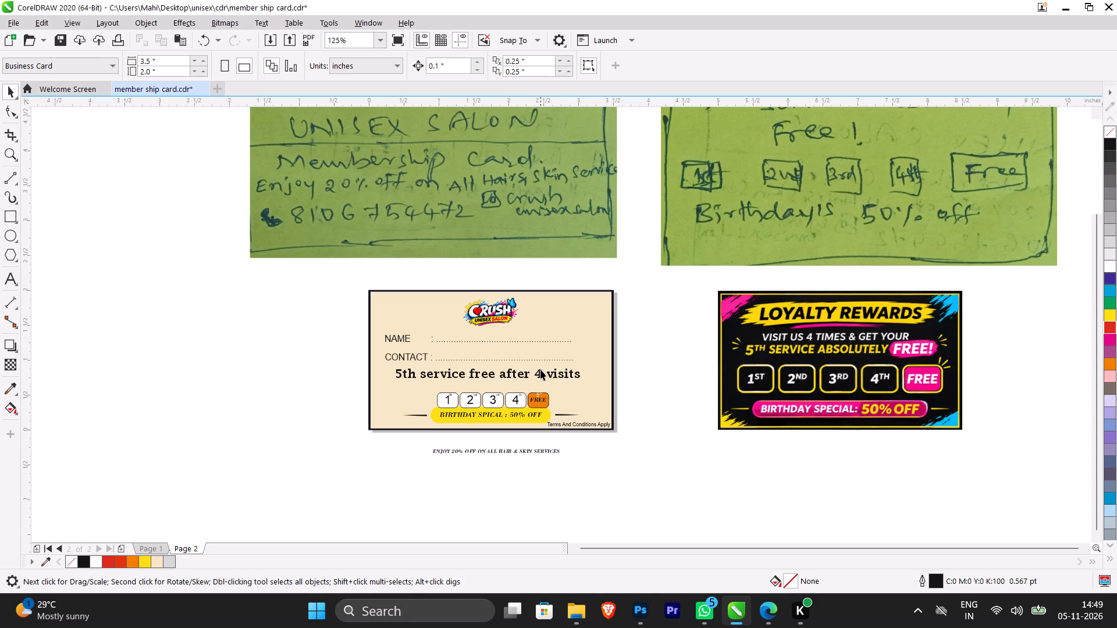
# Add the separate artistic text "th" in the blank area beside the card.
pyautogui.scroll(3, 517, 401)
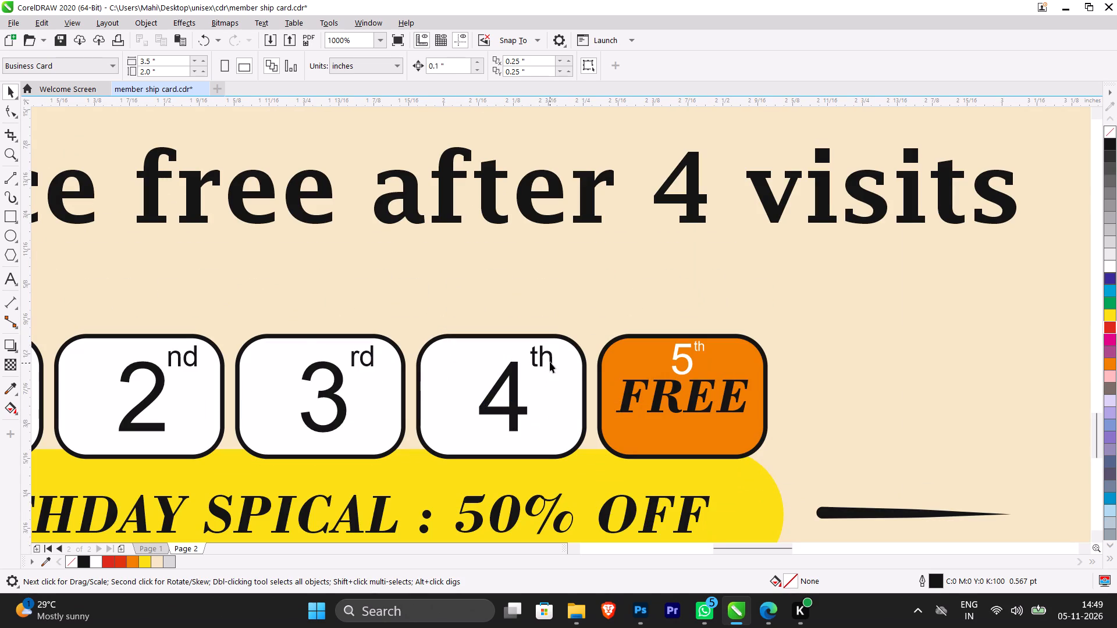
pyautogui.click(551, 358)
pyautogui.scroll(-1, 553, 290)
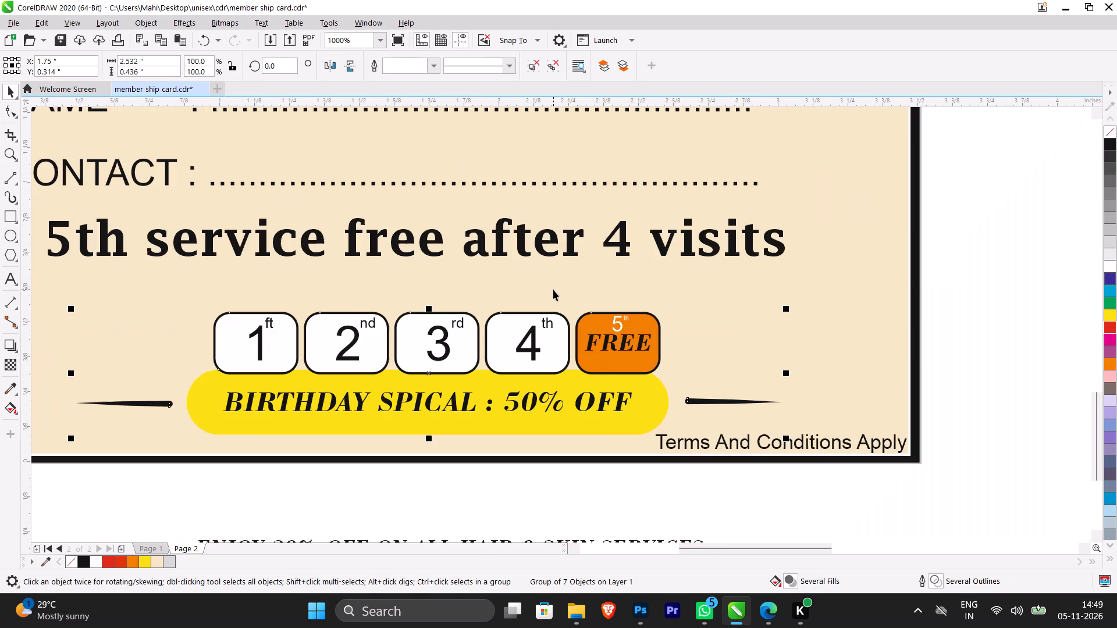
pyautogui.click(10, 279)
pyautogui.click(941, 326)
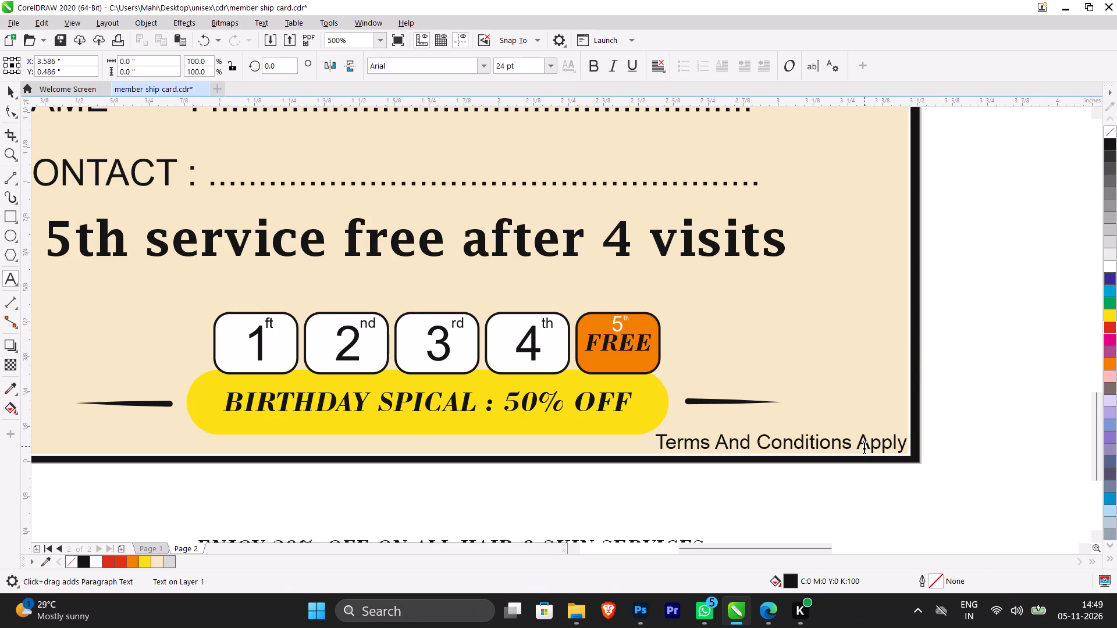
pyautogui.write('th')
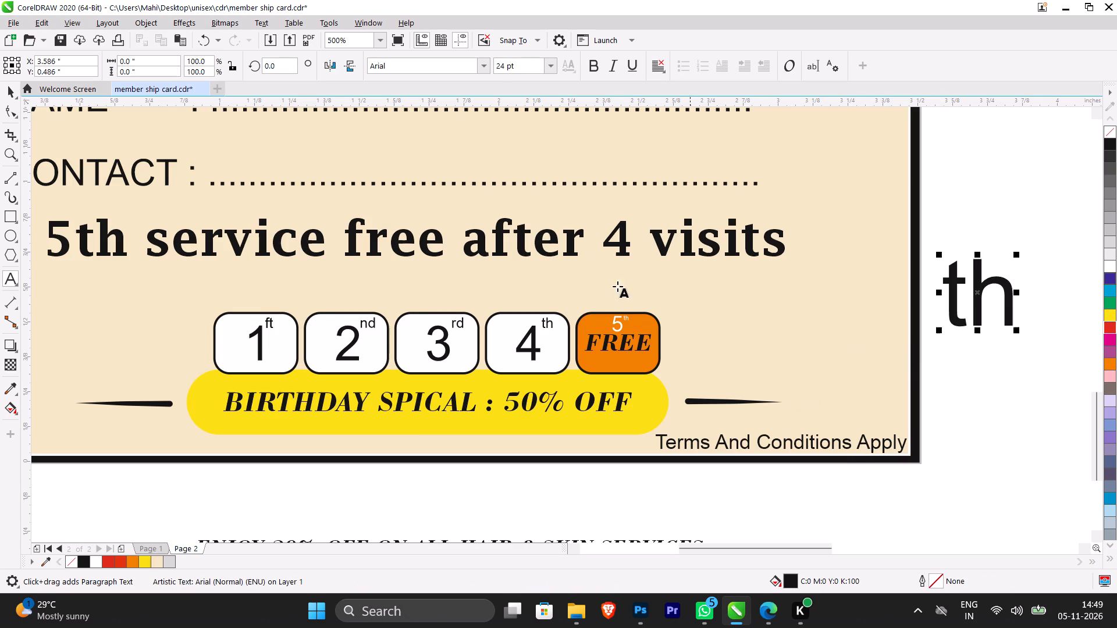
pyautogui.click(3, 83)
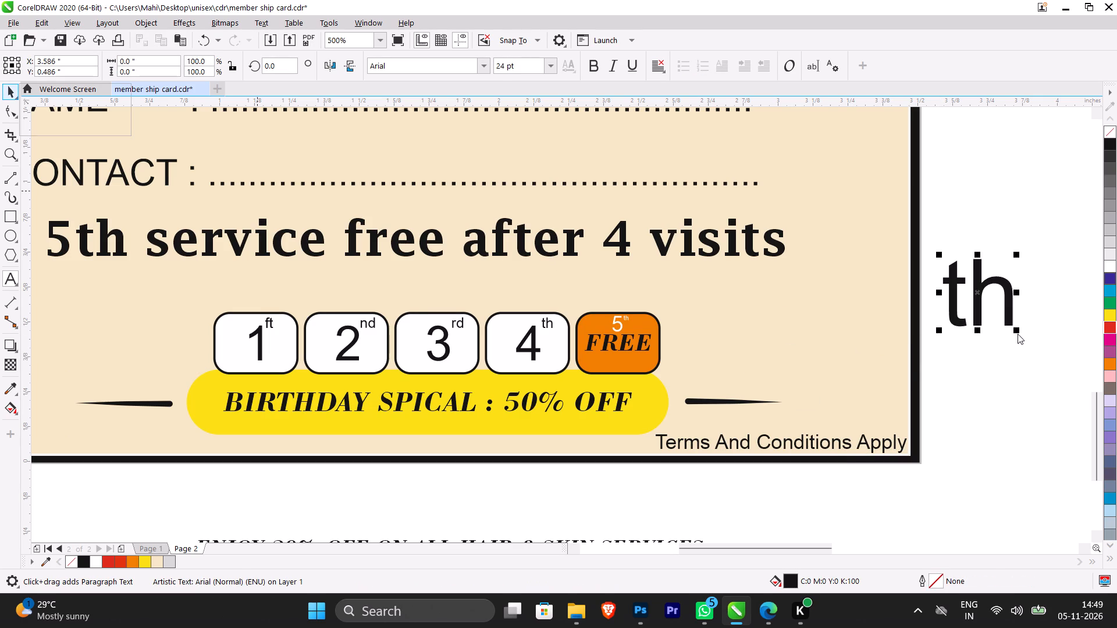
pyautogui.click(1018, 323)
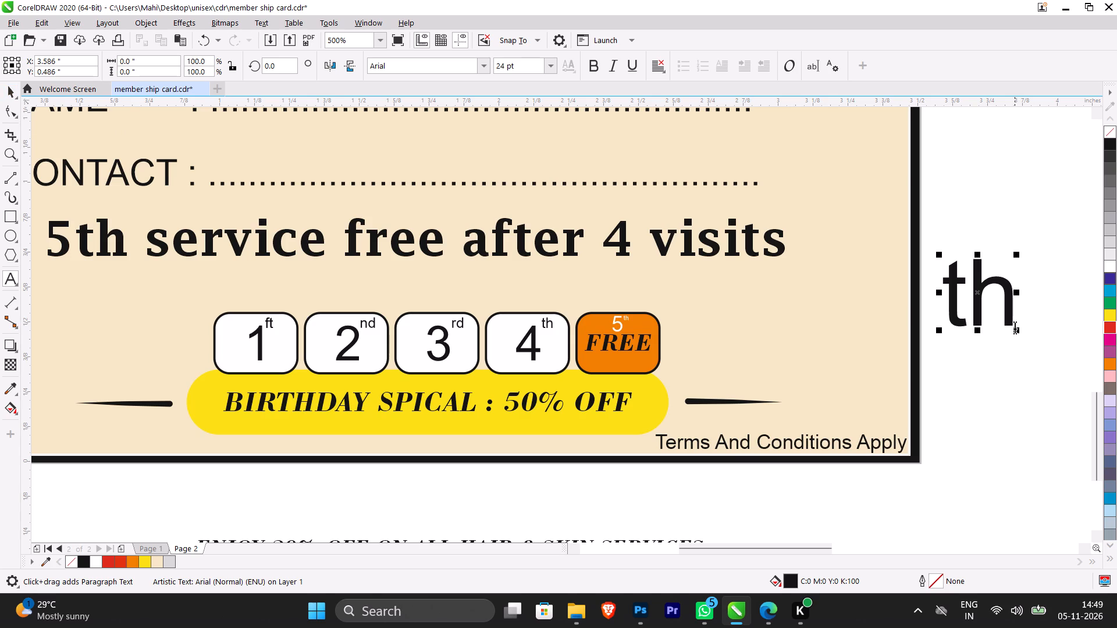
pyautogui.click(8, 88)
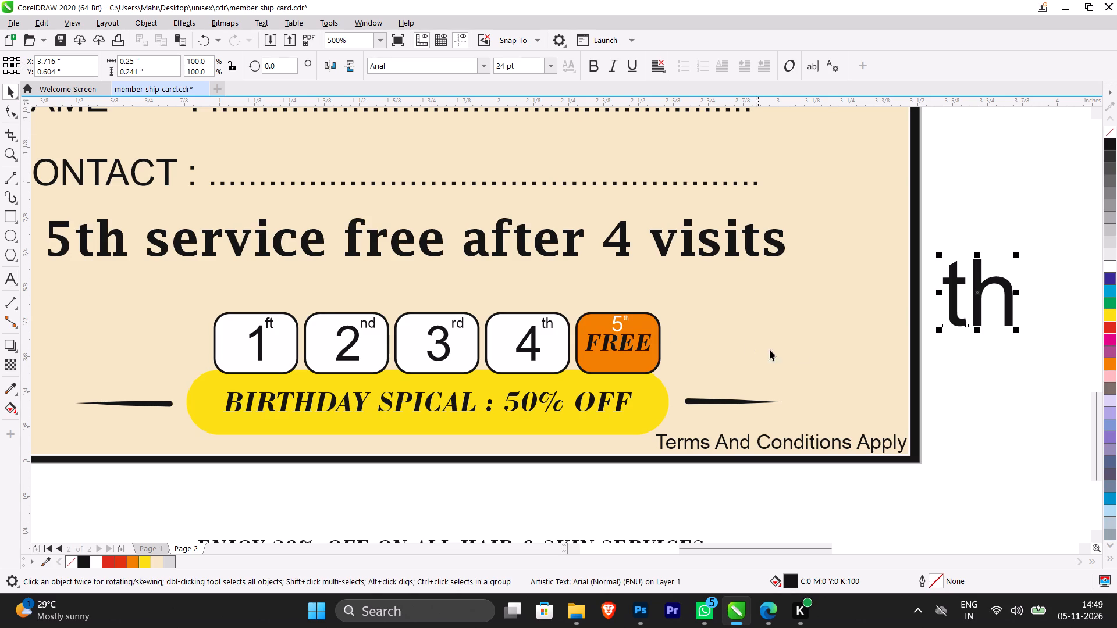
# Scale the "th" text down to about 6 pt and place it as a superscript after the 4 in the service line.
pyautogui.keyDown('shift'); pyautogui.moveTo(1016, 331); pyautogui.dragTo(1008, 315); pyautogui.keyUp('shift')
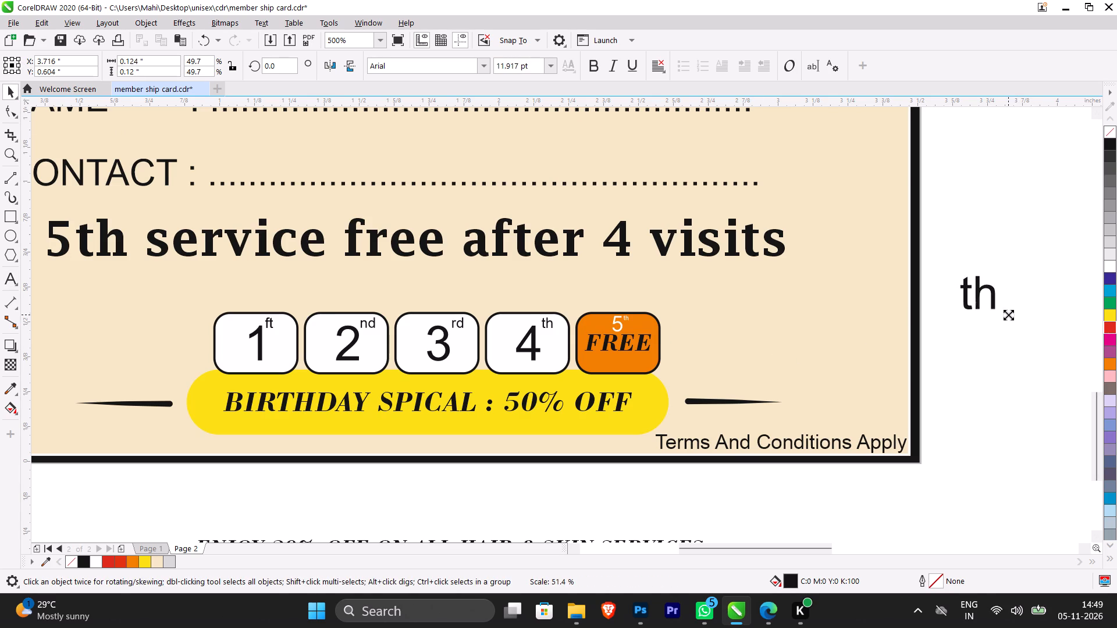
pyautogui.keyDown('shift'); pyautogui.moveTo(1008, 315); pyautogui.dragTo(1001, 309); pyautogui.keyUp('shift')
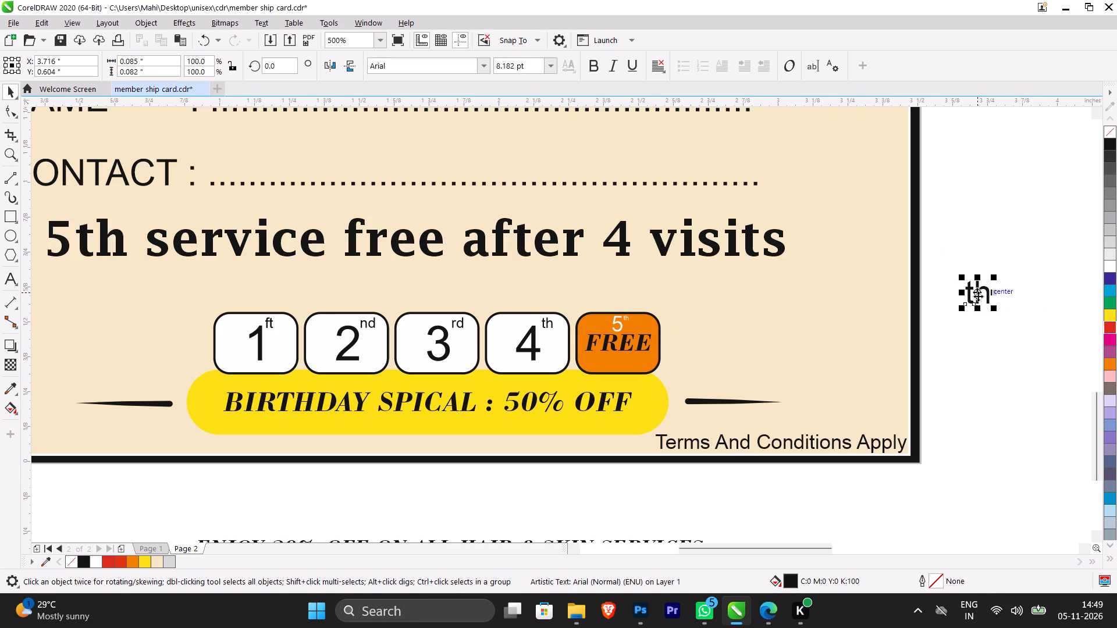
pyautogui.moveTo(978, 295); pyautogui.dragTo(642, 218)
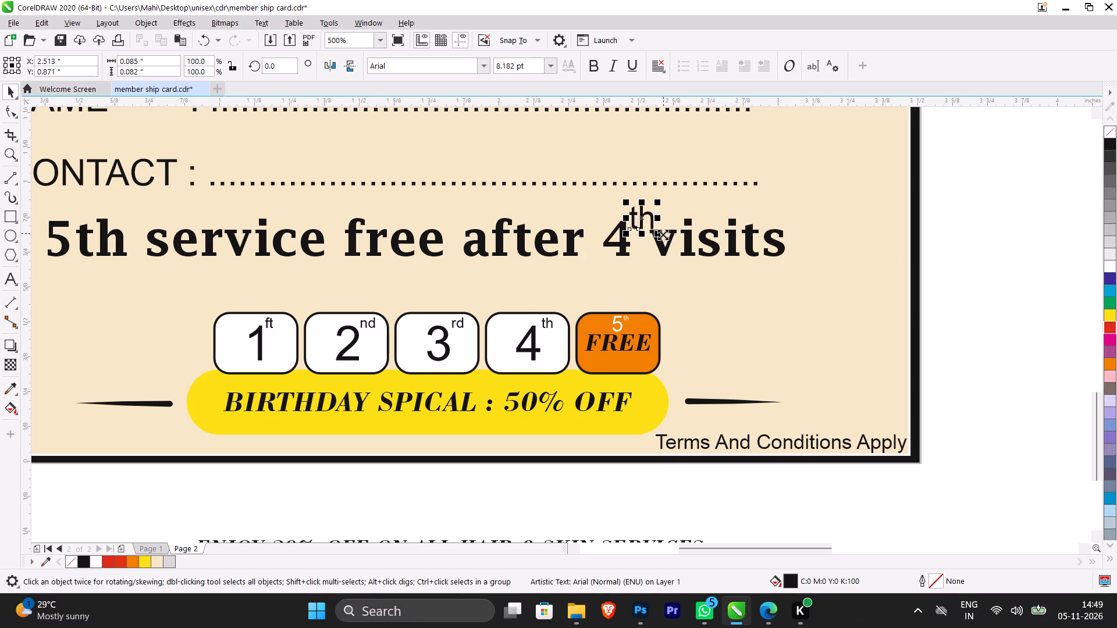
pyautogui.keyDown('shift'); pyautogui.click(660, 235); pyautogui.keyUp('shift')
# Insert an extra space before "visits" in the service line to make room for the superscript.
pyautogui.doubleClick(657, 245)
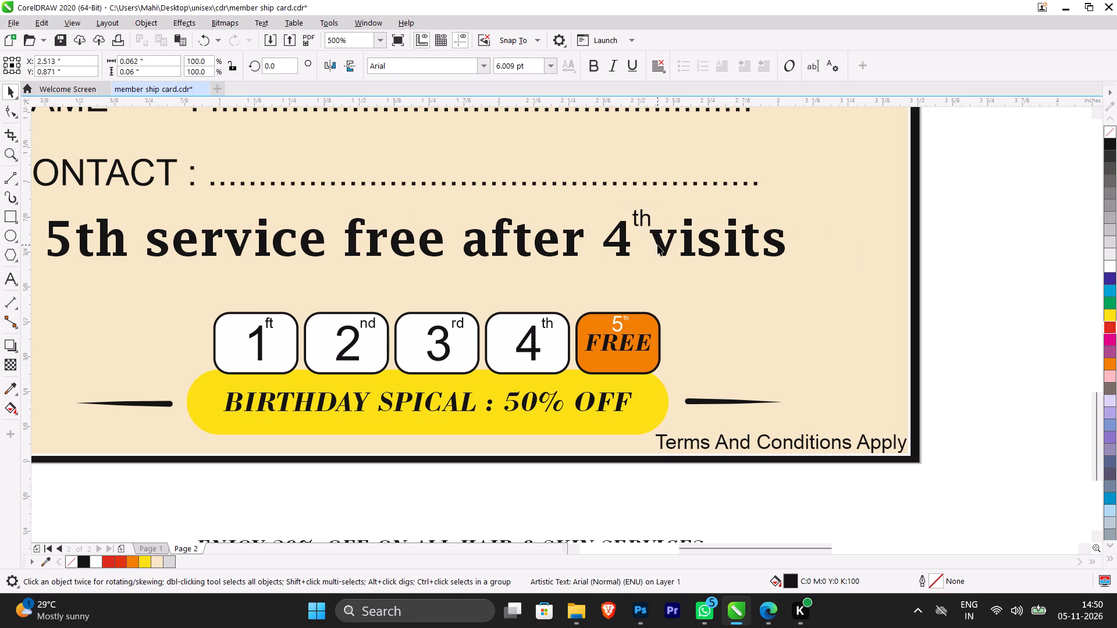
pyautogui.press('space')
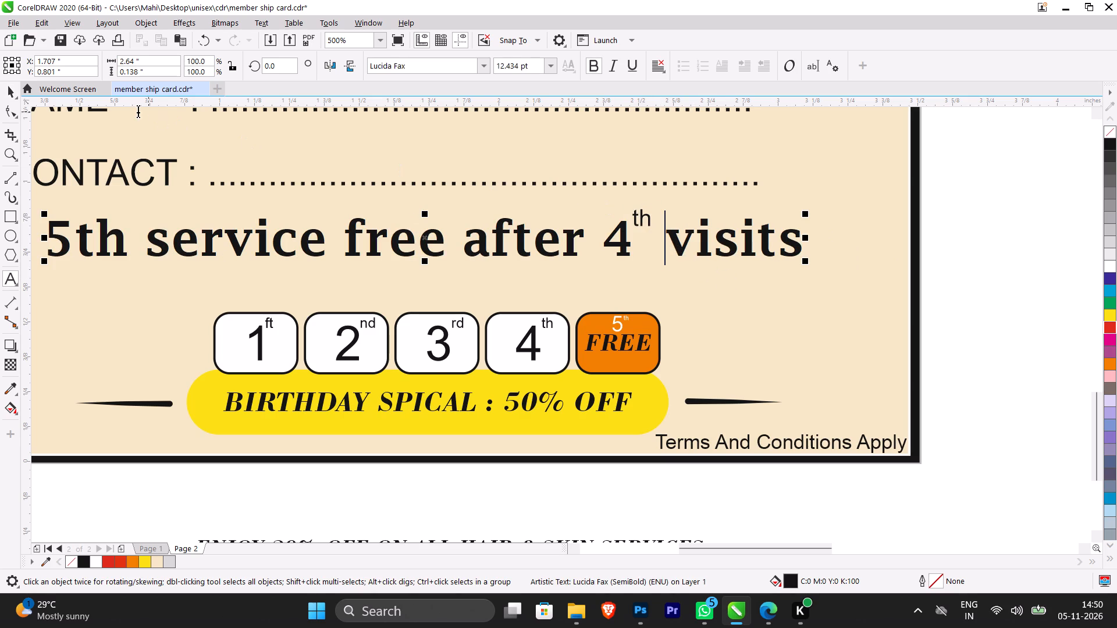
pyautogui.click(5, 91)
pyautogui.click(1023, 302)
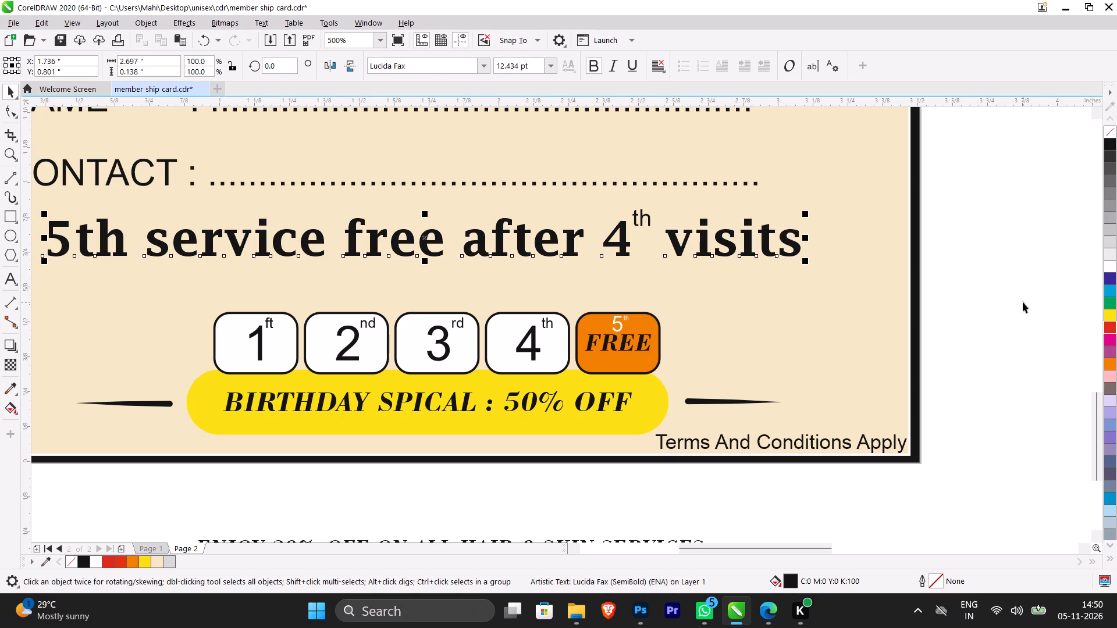
# Edit the service line so it reads "5th service free after 4th visits", with "th" typed inline after the 4.
pyautogui.doubleClick(678, 250)
pyautogui.press('BackSpace')
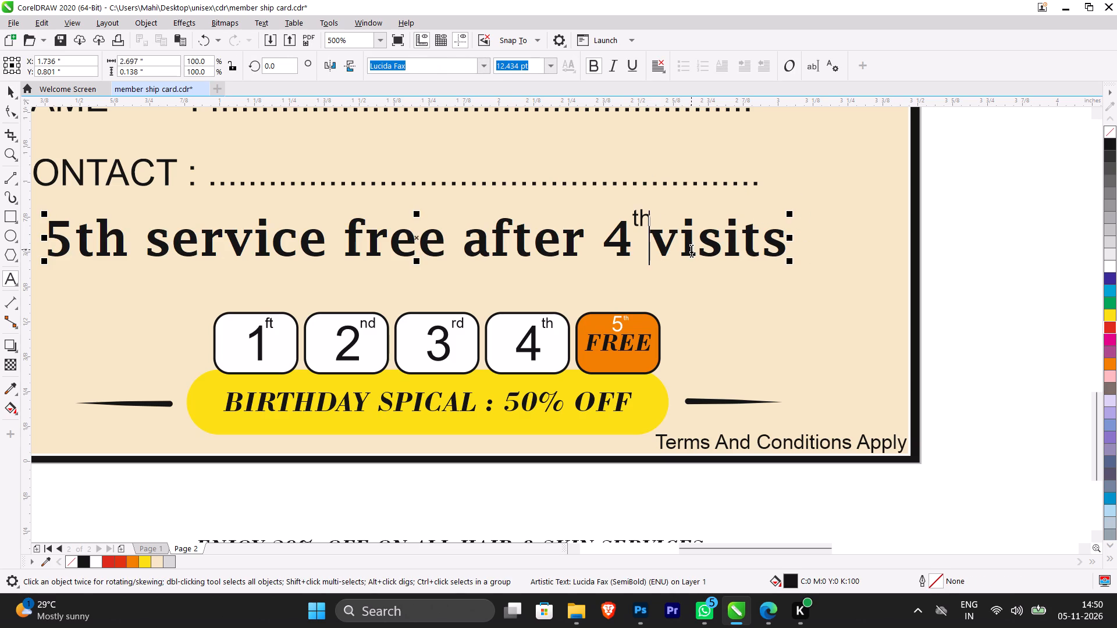
pyautogui.press('BackSpace')
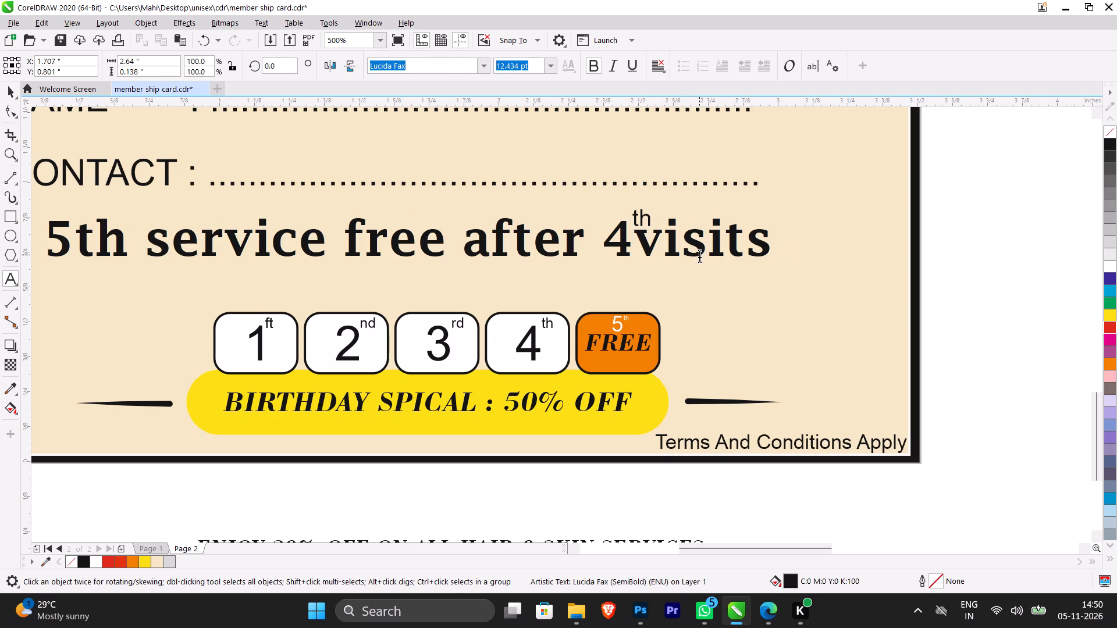
pyautogui.write('TH')
pyautogui.press('space')
pyautogui.press('BackSpace')
pyautogui.press('BackSpace')
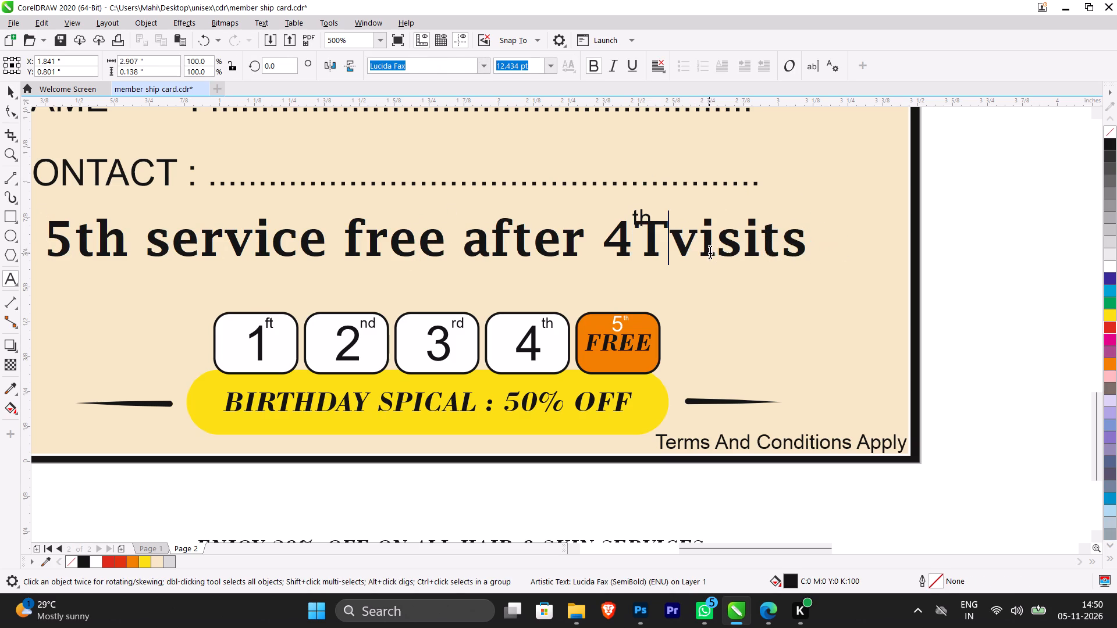
pyautogui.press('BackSpace')
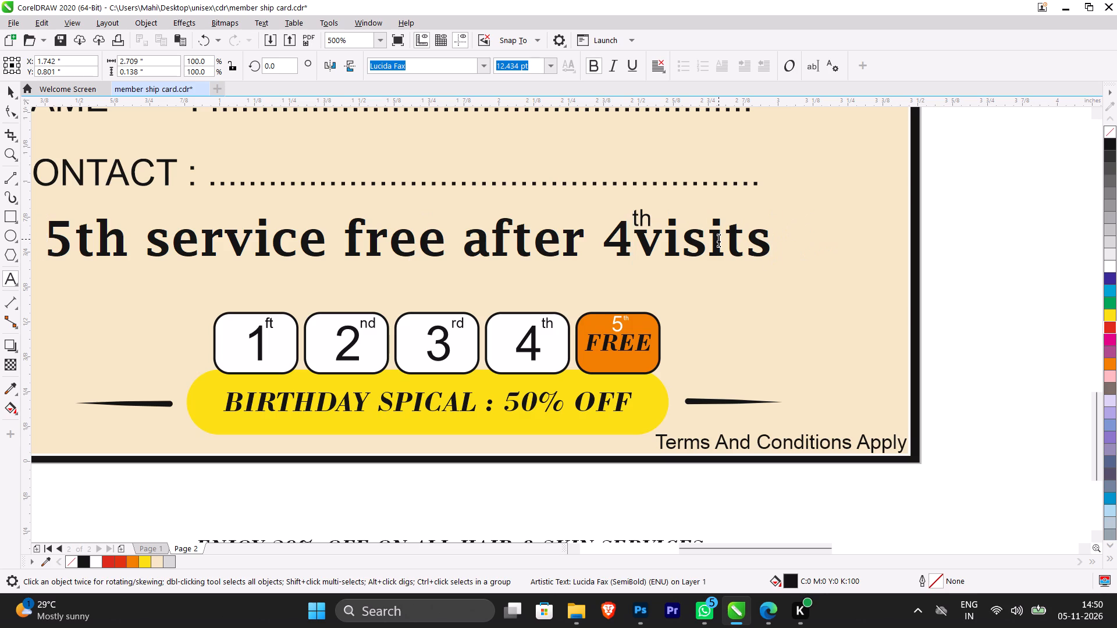
pyautogui.press('t')
pyautogui.press('h')
pyautogui.press('space')
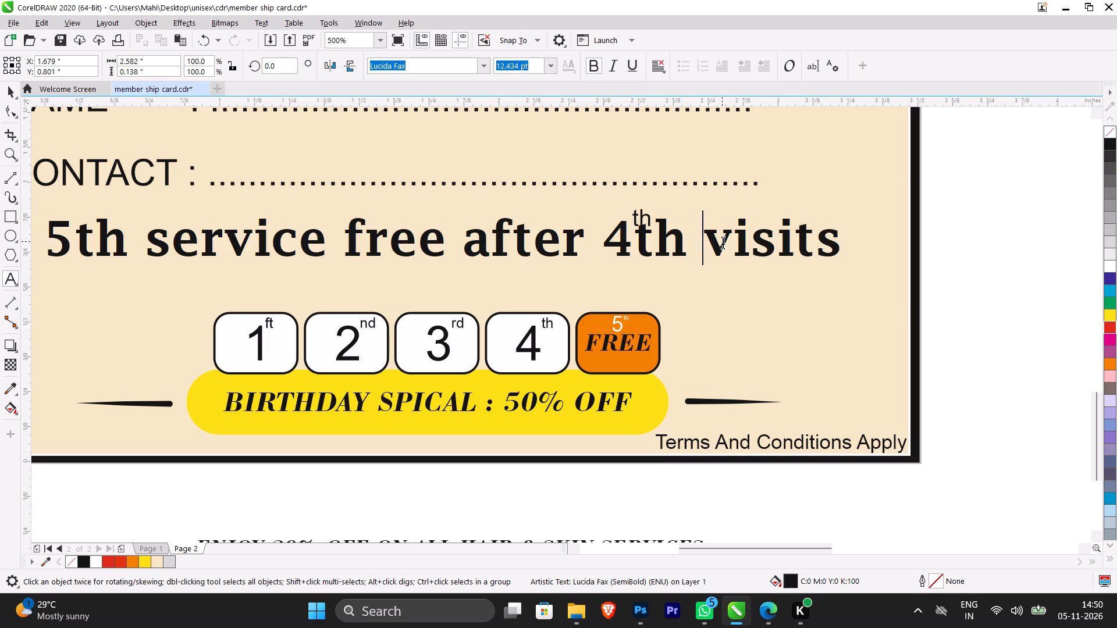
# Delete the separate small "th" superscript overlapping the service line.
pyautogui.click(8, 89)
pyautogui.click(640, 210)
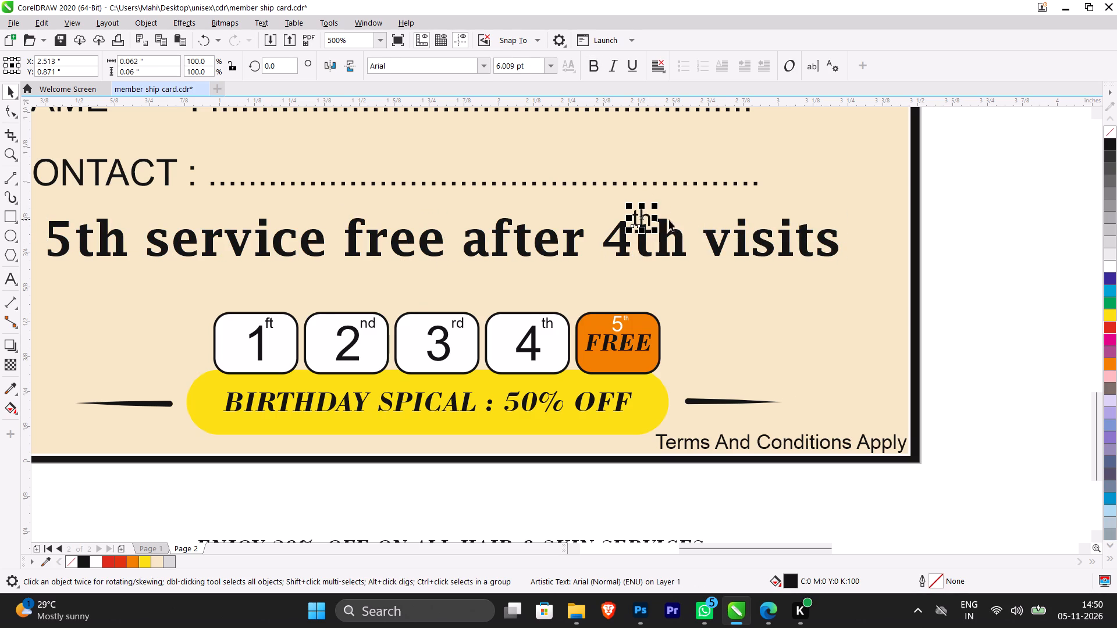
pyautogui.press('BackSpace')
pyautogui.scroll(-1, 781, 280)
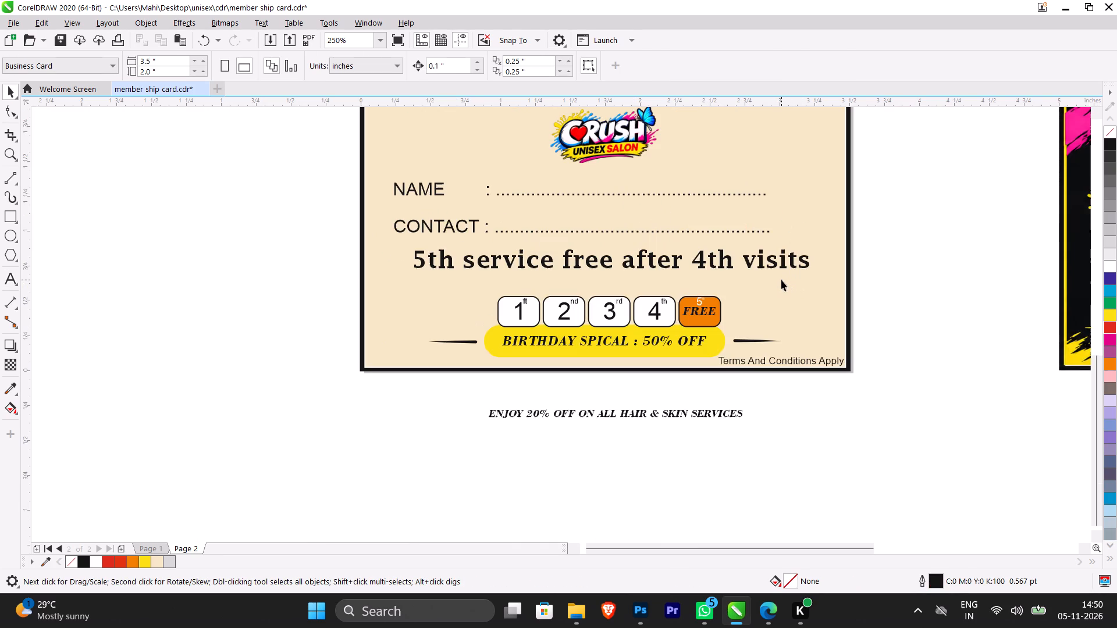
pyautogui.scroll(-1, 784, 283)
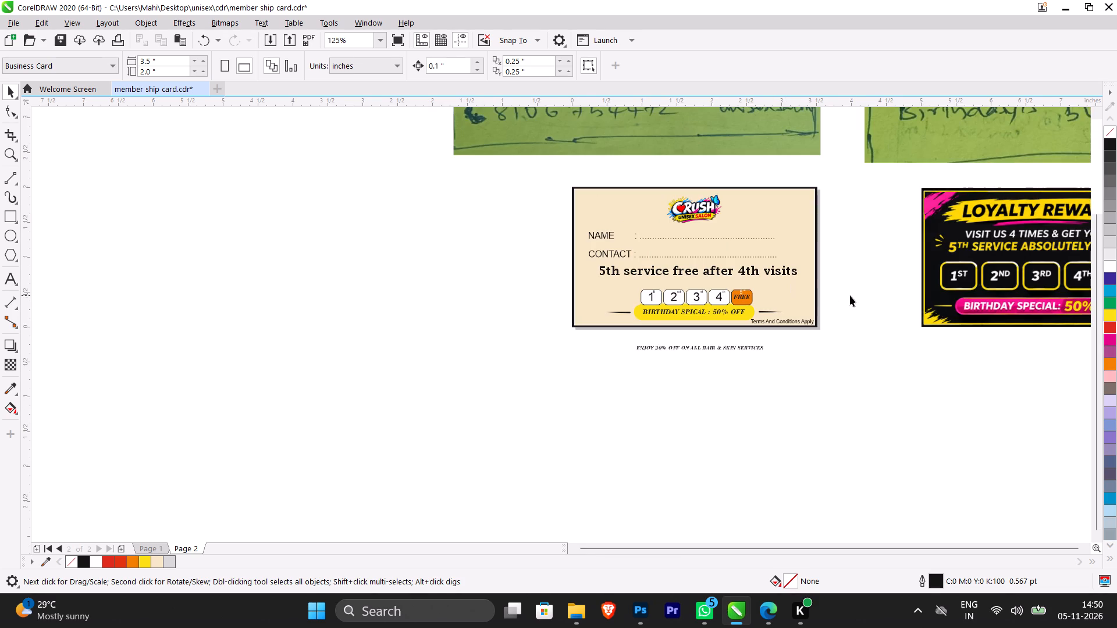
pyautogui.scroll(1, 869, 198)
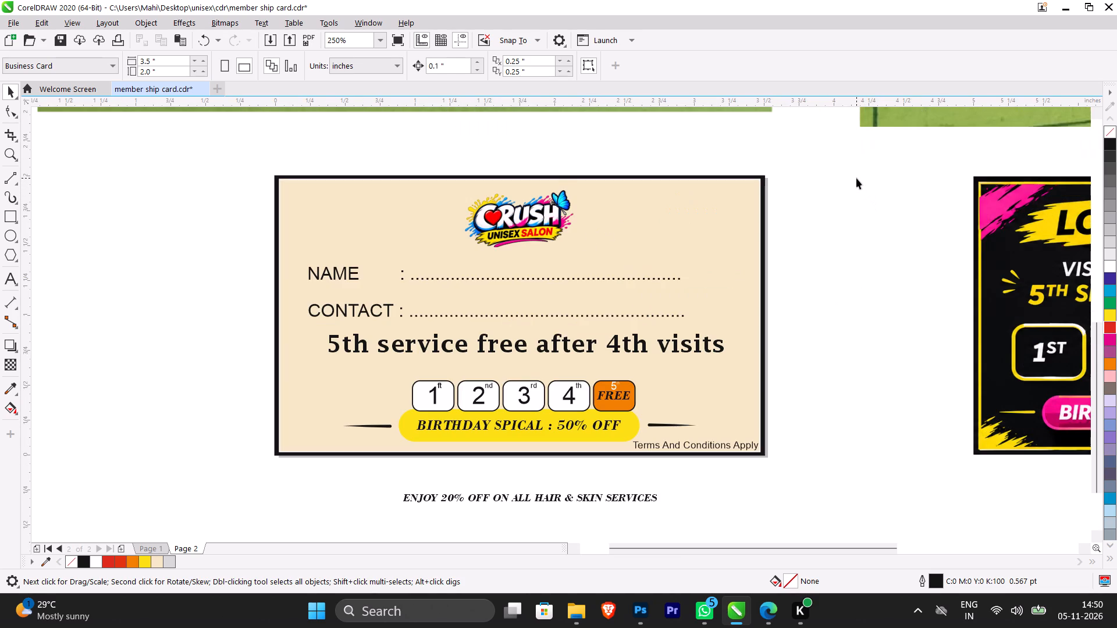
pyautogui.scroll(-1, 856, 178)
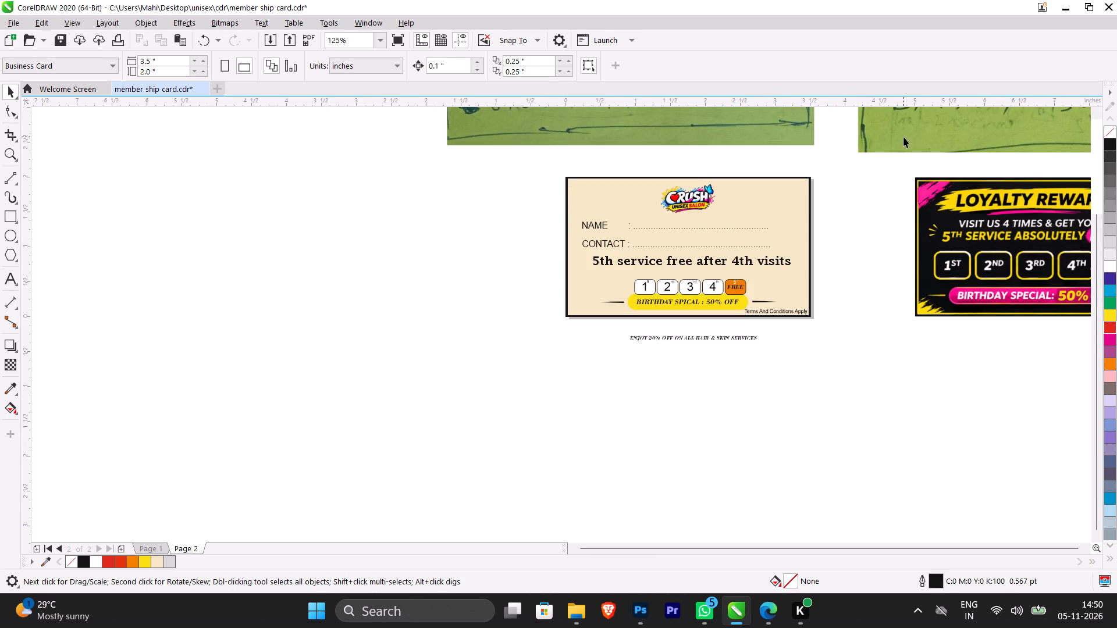
# Move the two handwritten green reference photos above the cards sideways, away from the palette edge, to about X 1.71", Y 4.21".
pyautogui.click(903, 135)
pyautogui.moveTo(903, 135); pyautogui.dragTo(738, 129)
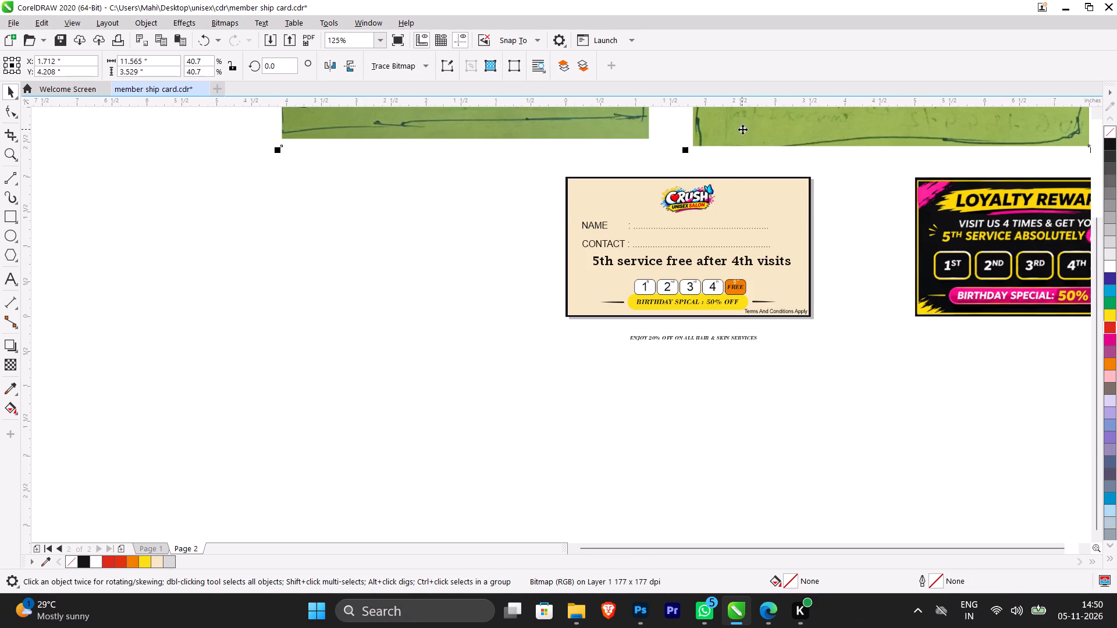
# Move the loose "ENJOY 20% OFF ON ALL HAIR & SKIN SERVICES" line beneath the black Loyalty Rewards card, at about X 6.8", Y -0.25".
pyautogui.scroll(-2, 767, 130)
pyautogui.scroll(-2, 828, 128)
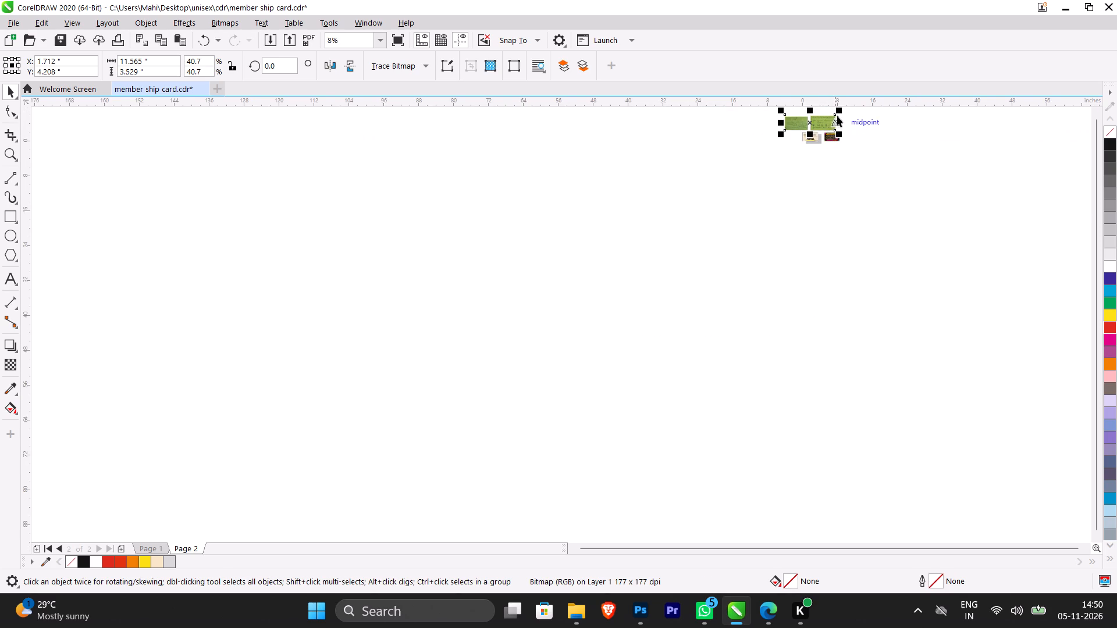
pyautogui.scroll(3, 837, 115)
pyautogui.scroll(1, 654, 281)
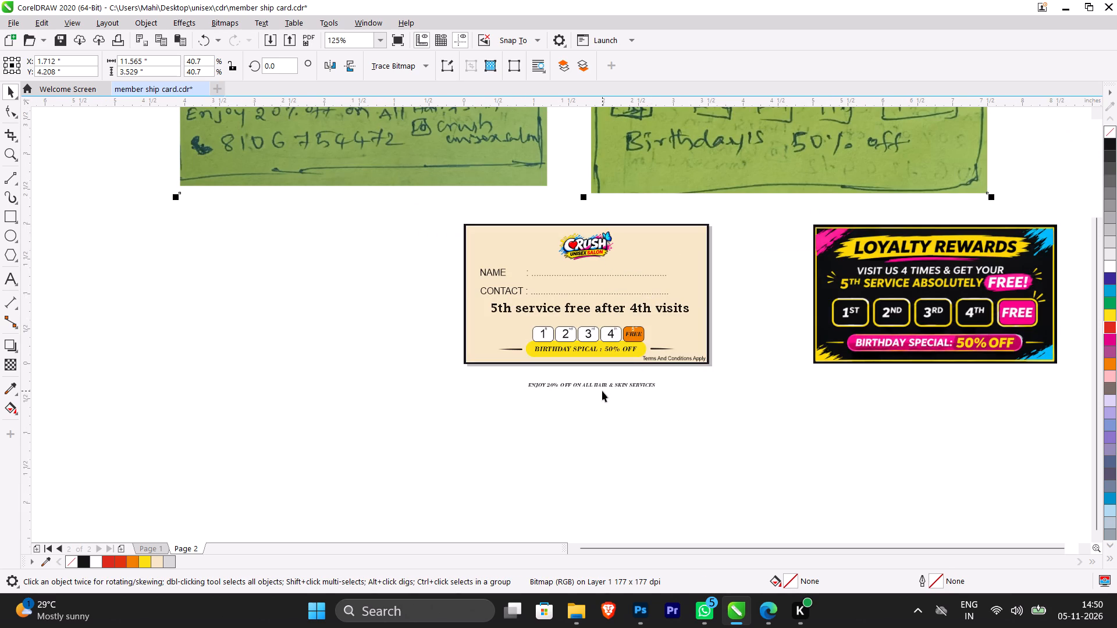
pyautogui.click(603, 386)
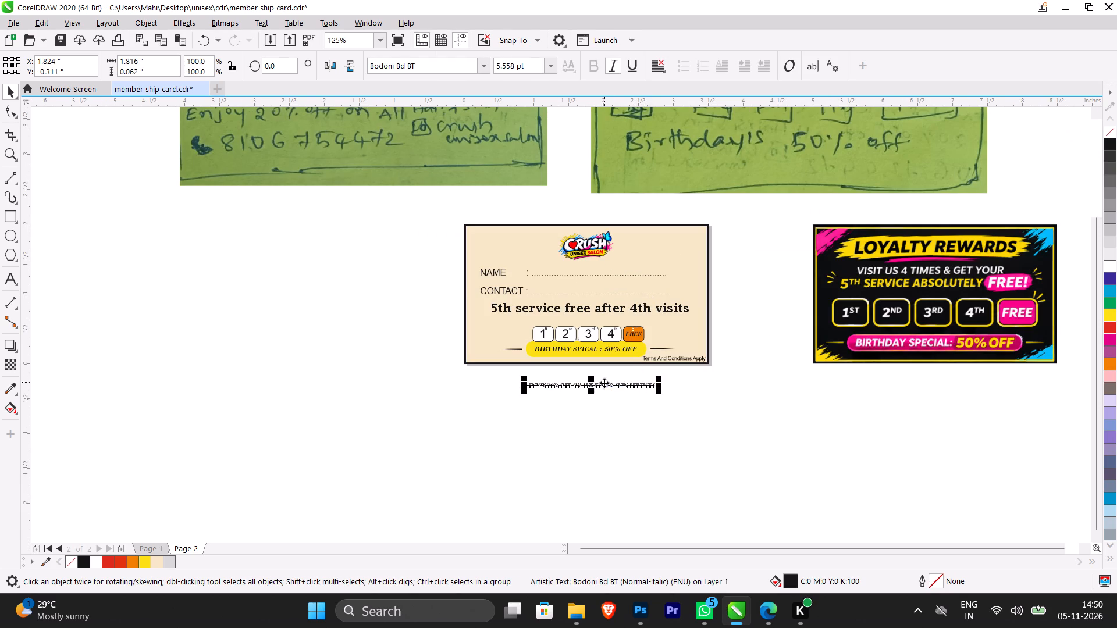
pyautogui.moveTo(599, 387); pyautogui.dragTo(946, 382)
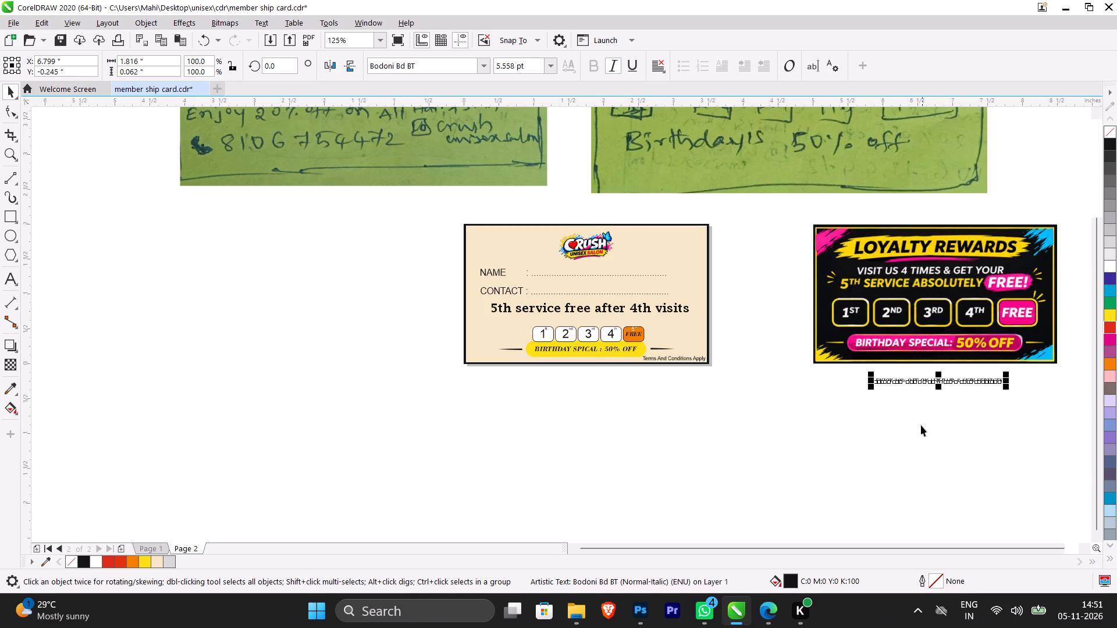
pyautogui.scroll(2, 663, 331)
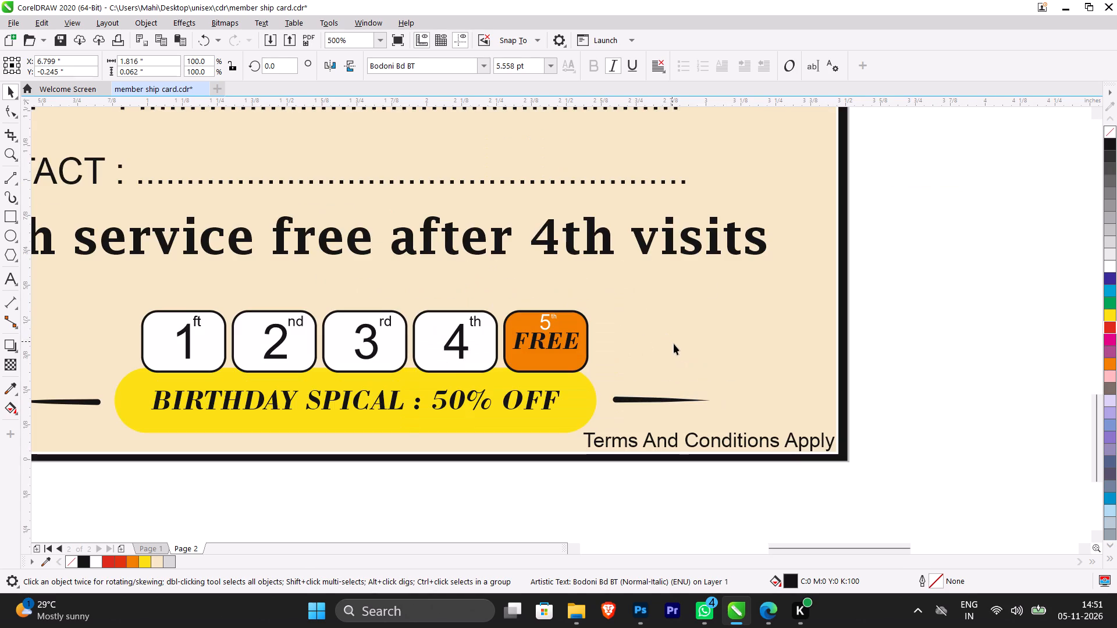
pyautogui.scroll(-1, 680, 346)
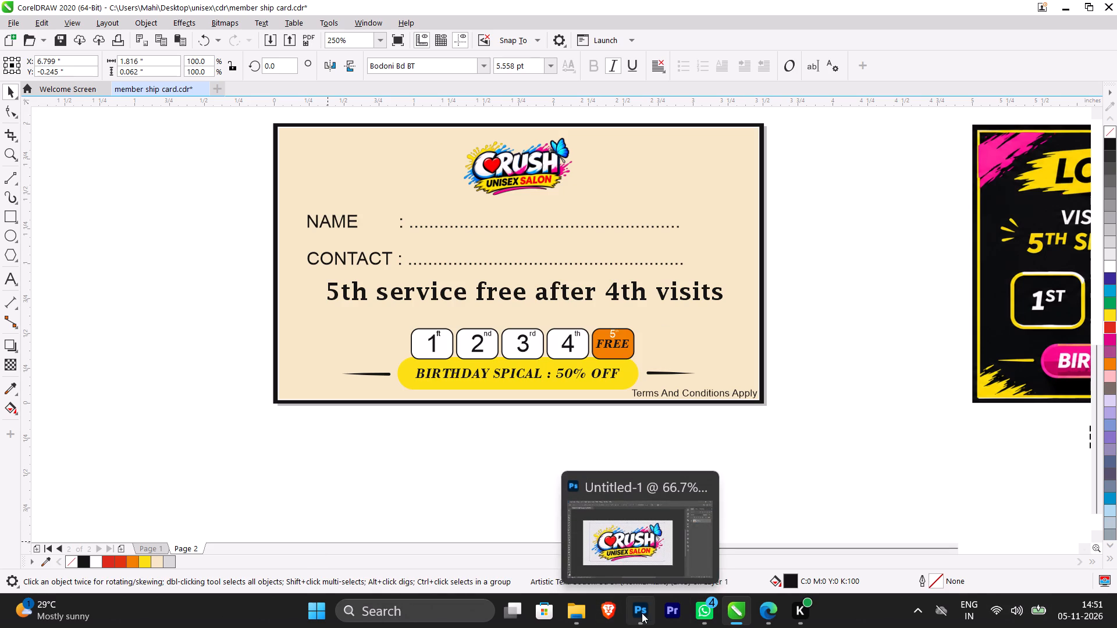
# Add the artistic text "date" in 24 pt Arial above the NAME line, beside the salon logo on the card back.
pyautogui.click(858, 499)
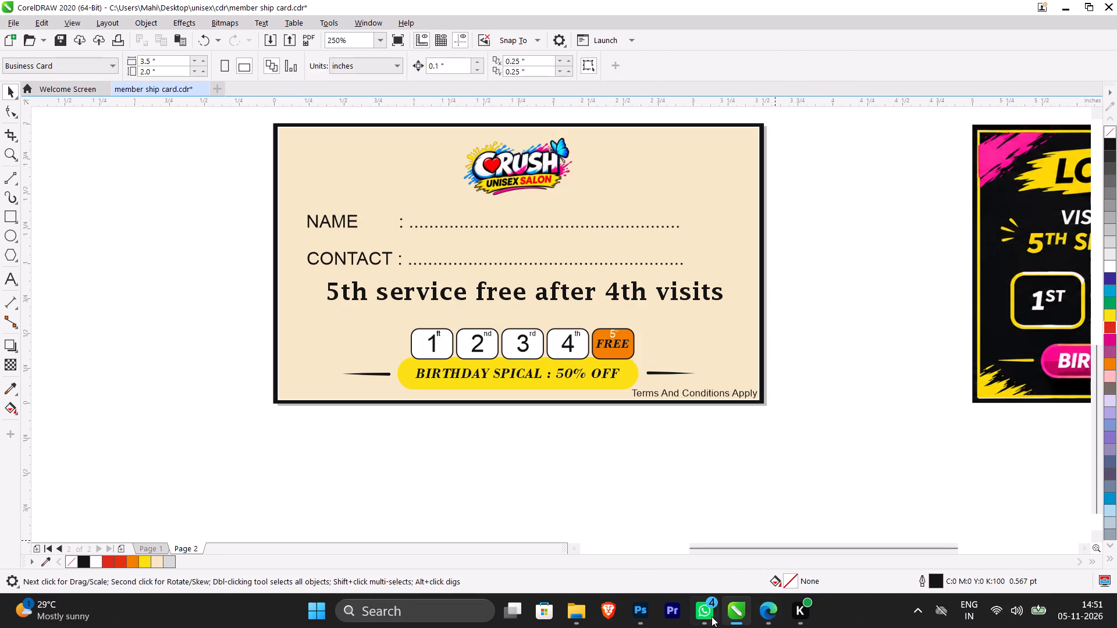
pyautogui.click(10, 276)
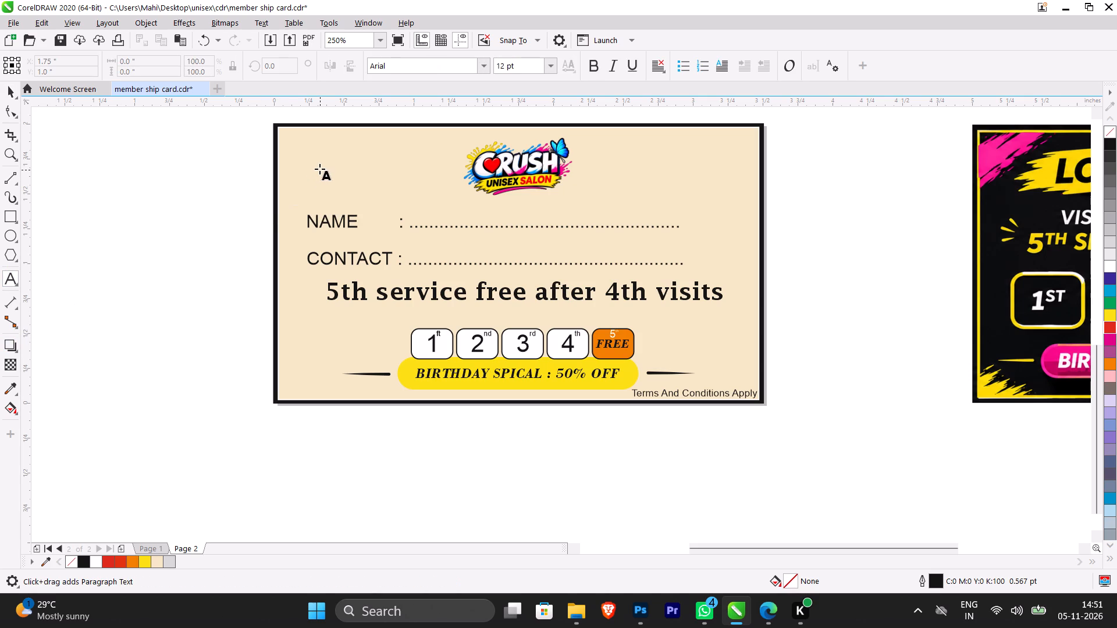
pyautogui.click(310, 167)
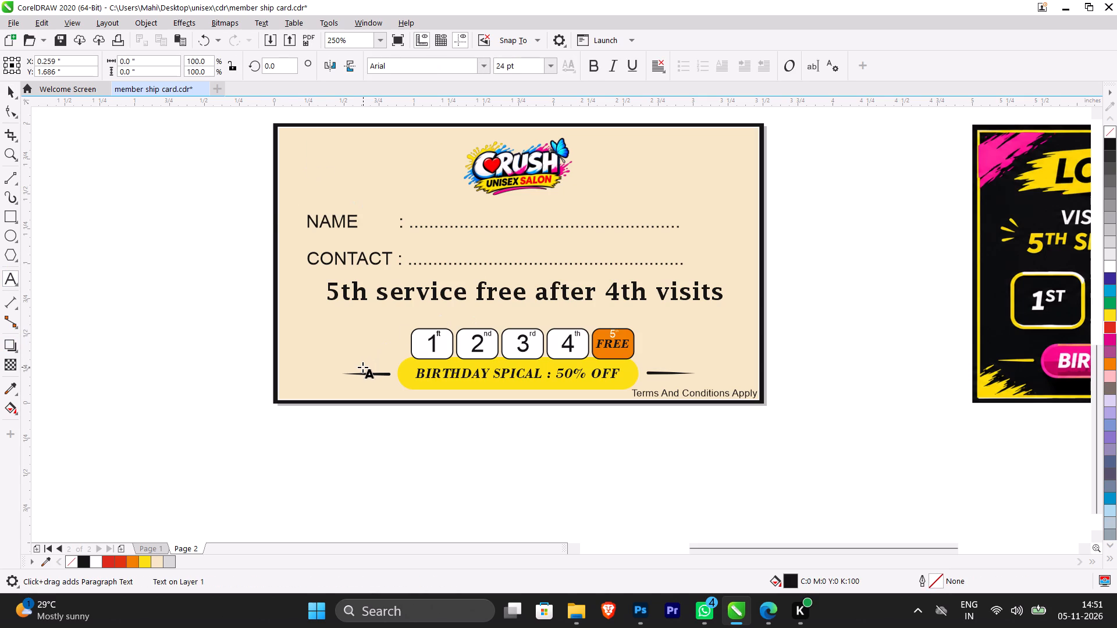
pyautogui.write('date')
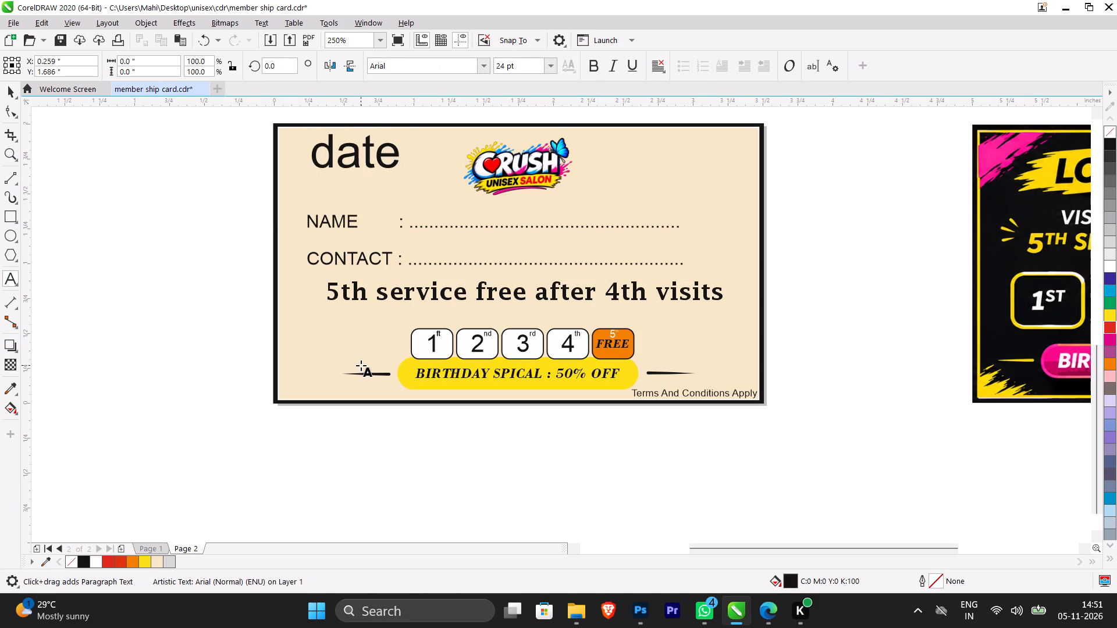
# Change the case of the whole "date" text to UPPERCASE.
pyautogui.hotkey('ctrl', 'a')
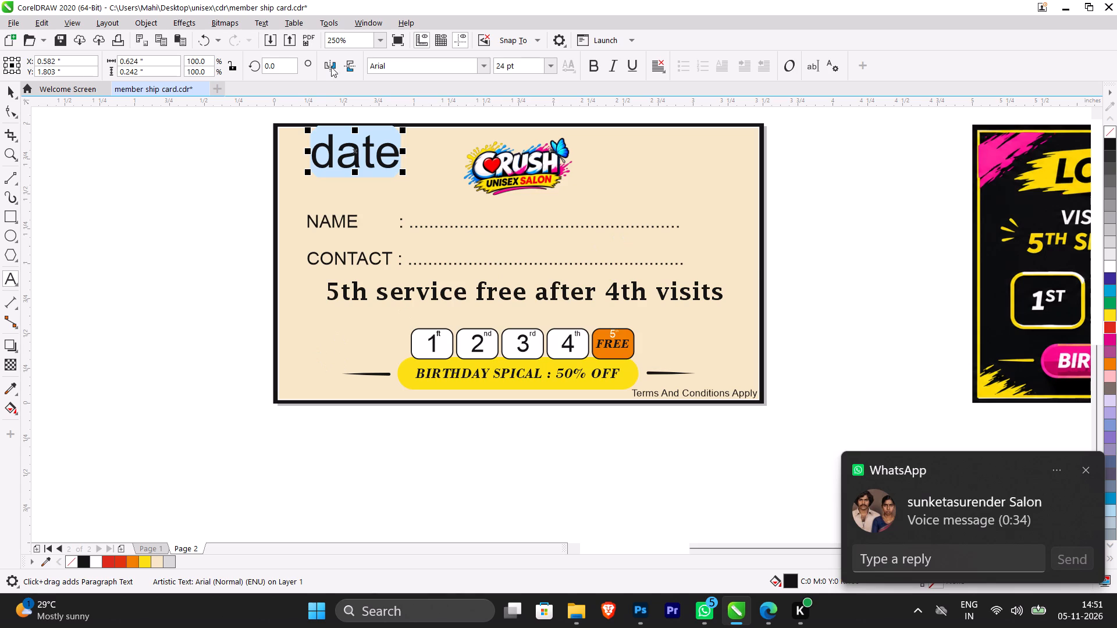
pyautogui.click(262, 17)
pyautogui.click(322, 307)
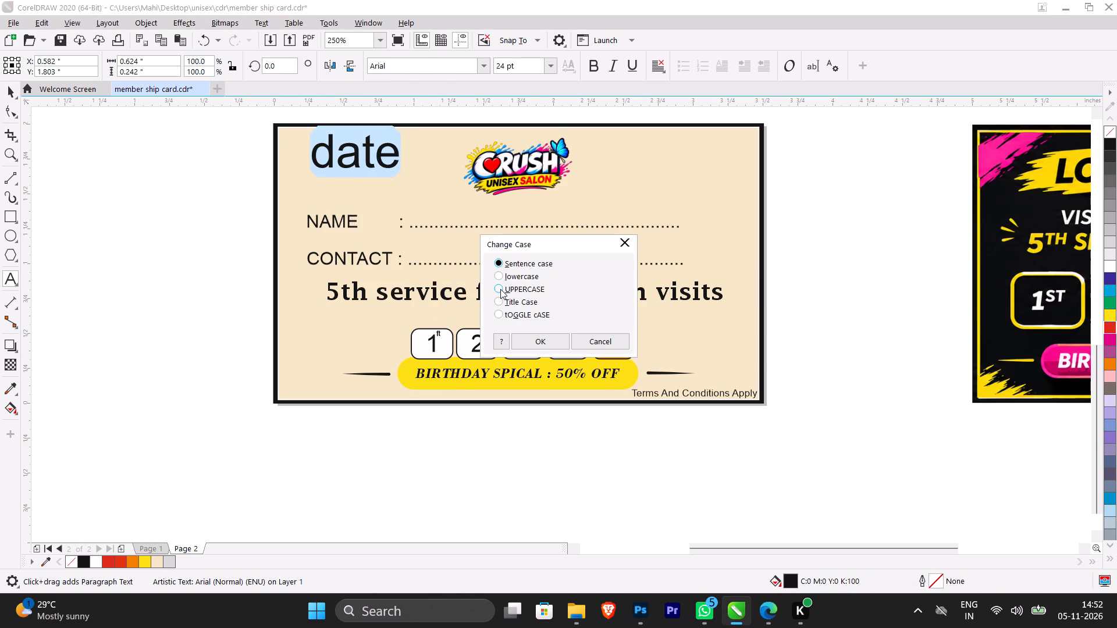
pyautogui.click(500, 289)
pyautogui.click(547, 343)
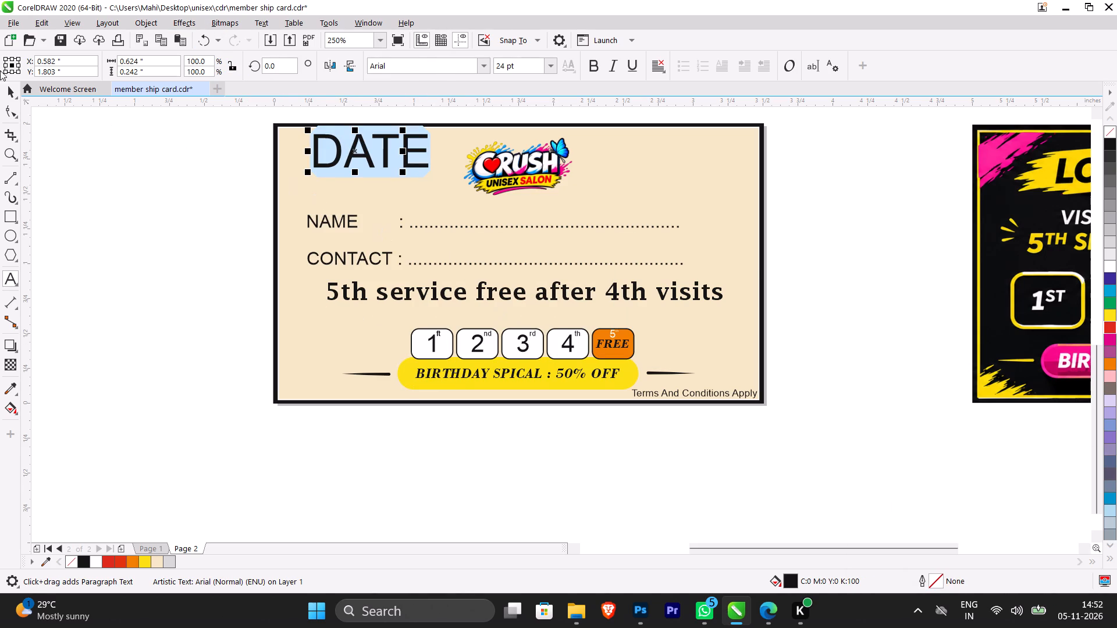
# Scale the "DATE" text down to about 14.8 pt and move it into the card's upper-left corner beside the logo.
pyautogui.click(9, 89)
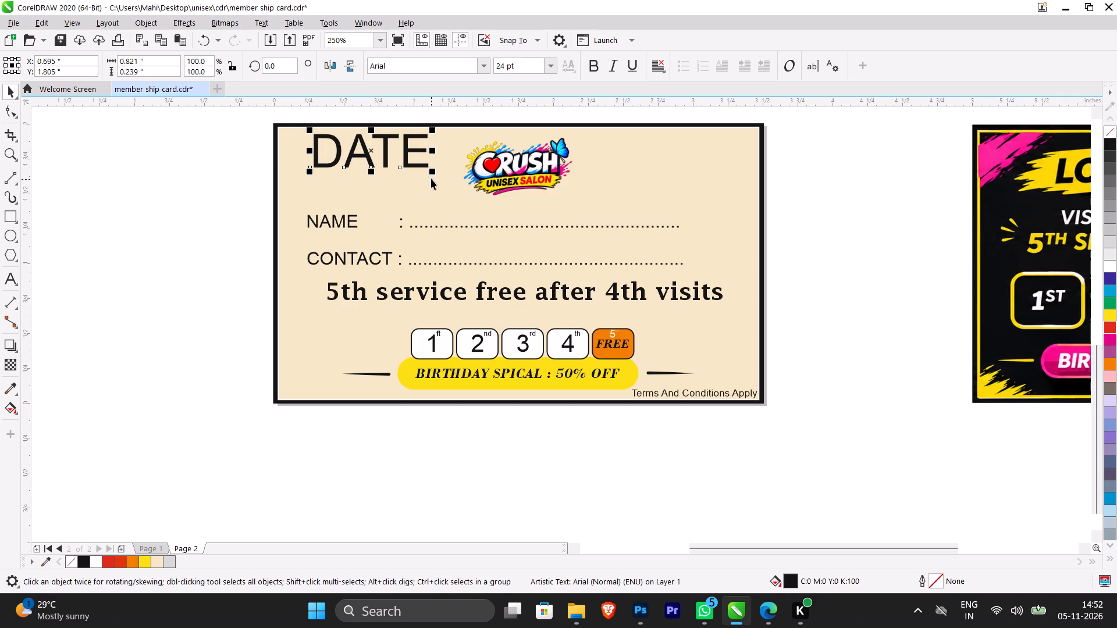
pyautogui.keyDown('shift'); pyautogui.moveTo(432, 174); pyautogui.dragTo(426, 168); pyautogui.keyUp('shift')
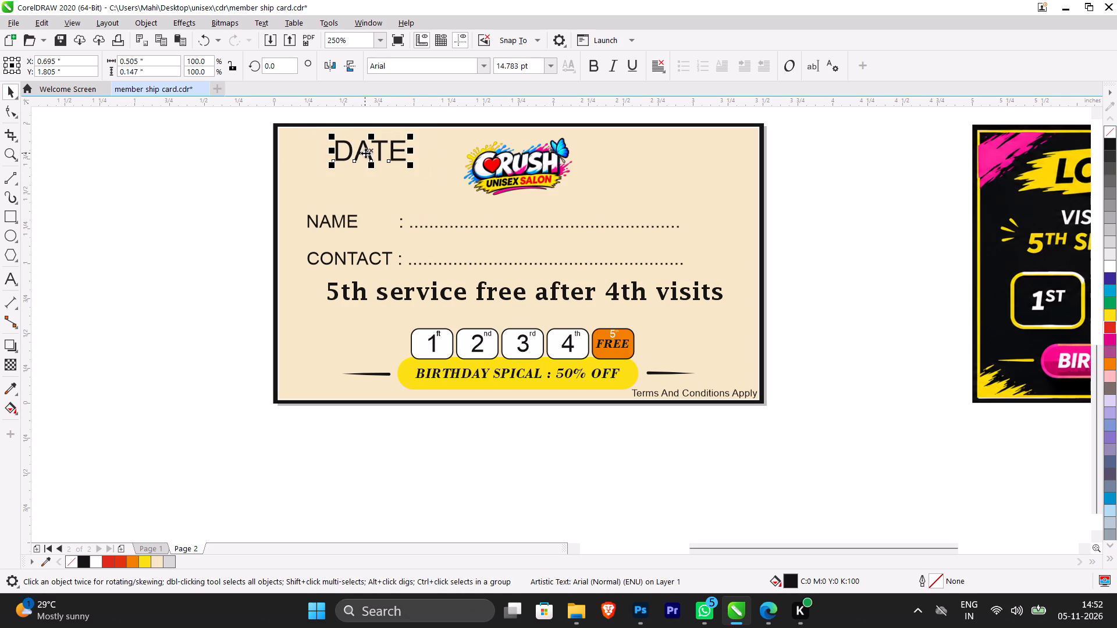
pyautogui.moveTo(367, 153); pyautogui.dragTo(326, 162)
# Append a dotted fill-in line of nine dots directly after "DATE".
pyautogui.doubleClick(352, 160)
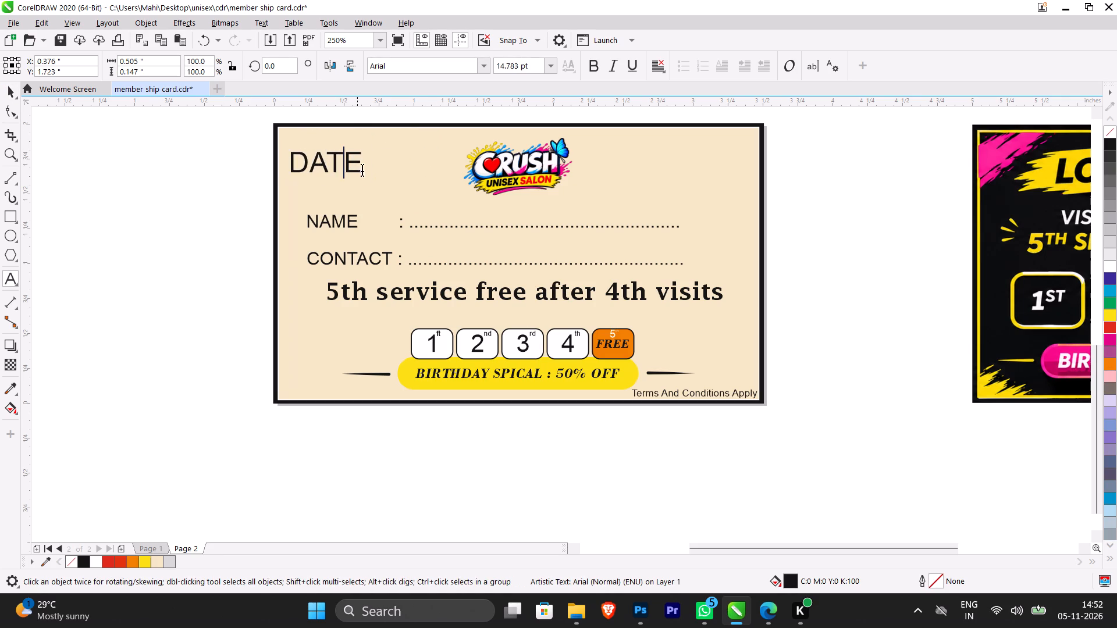
pyautogui.click(361, 166)
pyautogui.write('.........')
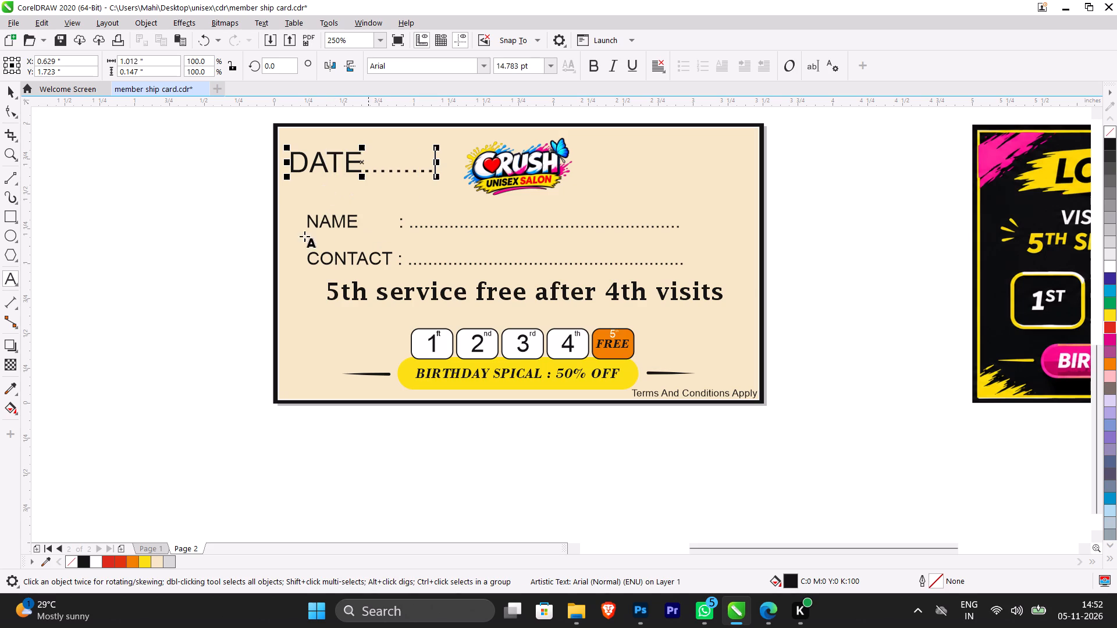
pyautogui.click(2, 87)
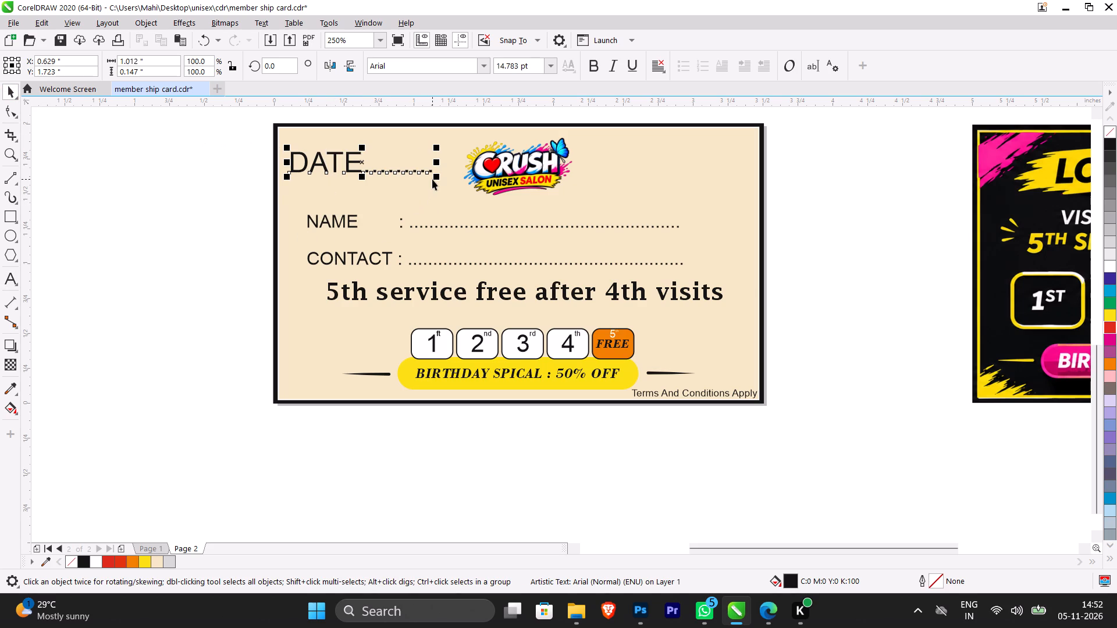
# Scale the dotted "DATE" field down to about 6.7 pt and reposition it beside the logo at about X 0.5", Y 1.69".
pyautogui.keyDown('shift'); pyautogui.click(439, 174); pyautogui.keyUp('shift')
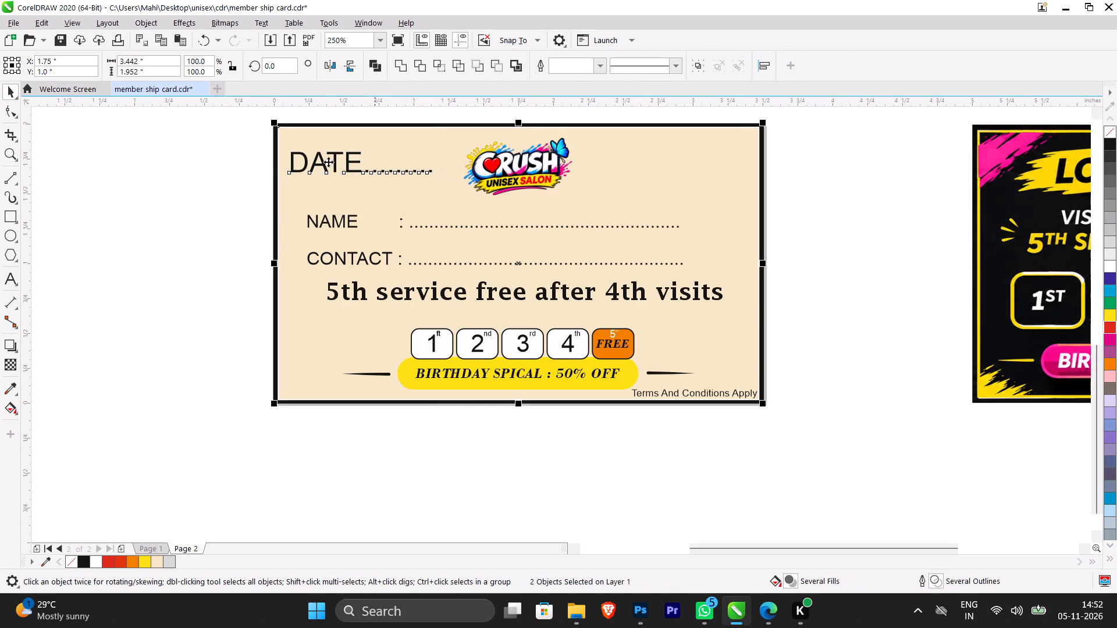
pyautogui.click(171, 139)
pyautogui.click(291, 163)
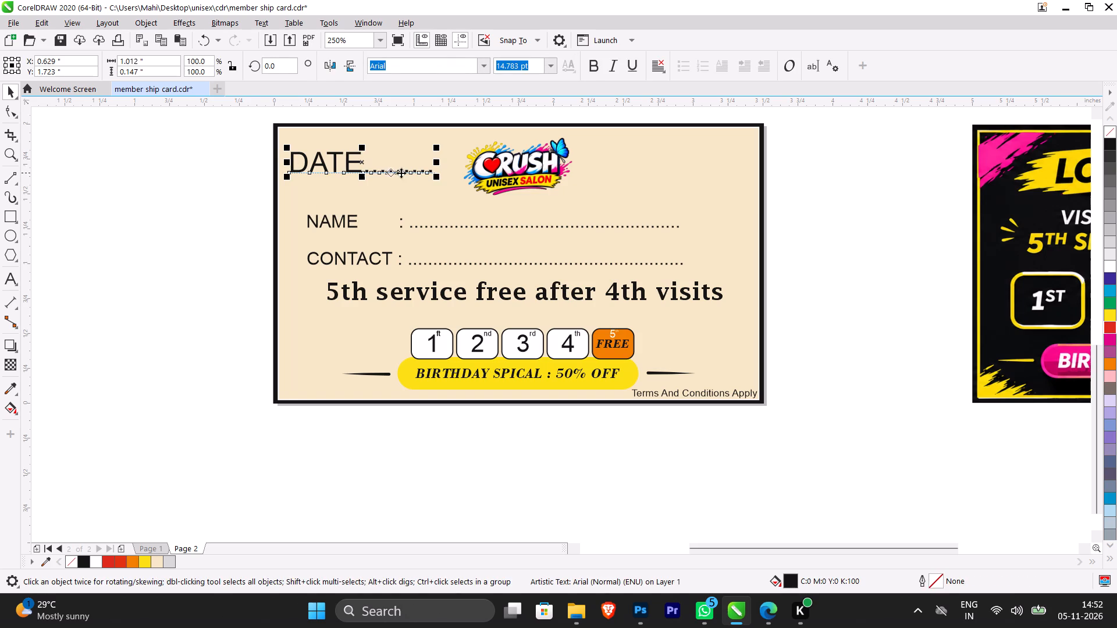
pyautogui.keyDown('shift'); pyautogui.moveTo(435, 181); pyautogui.dragTo(429, 178); pyautogui.keyUp('shift')
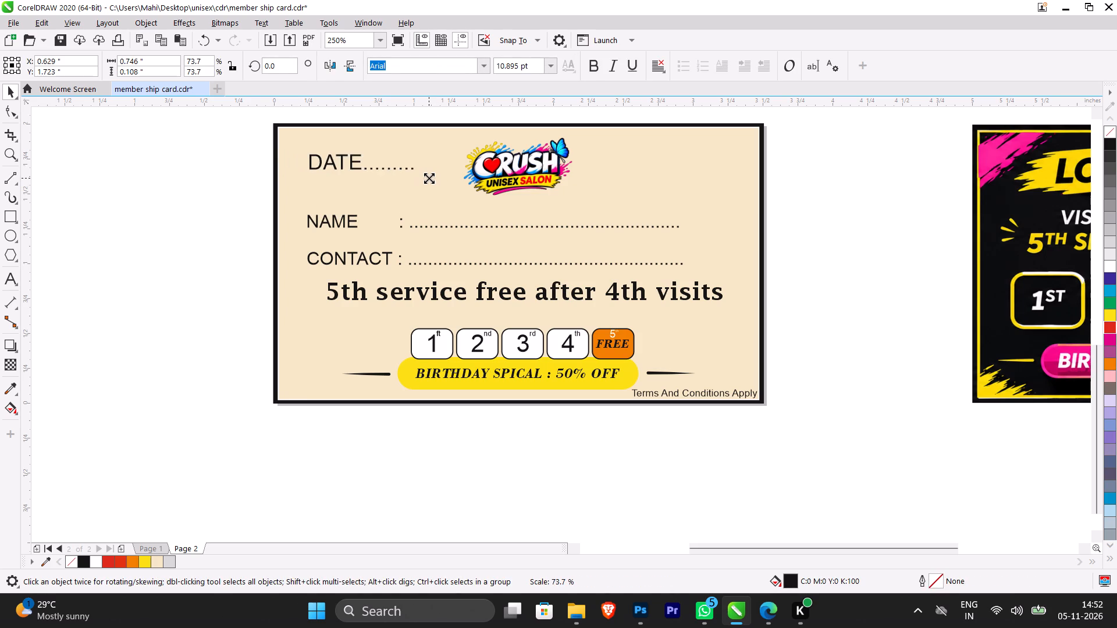
pyautogui.keyDown('shift'); pyautogui.moveTo(429, 178); pyautogui.dragTo(424, 175); pyautogui.keyUp('shift')
pyautogui.moveTo(337, 162); pyautogui.dragTo(329, 166)
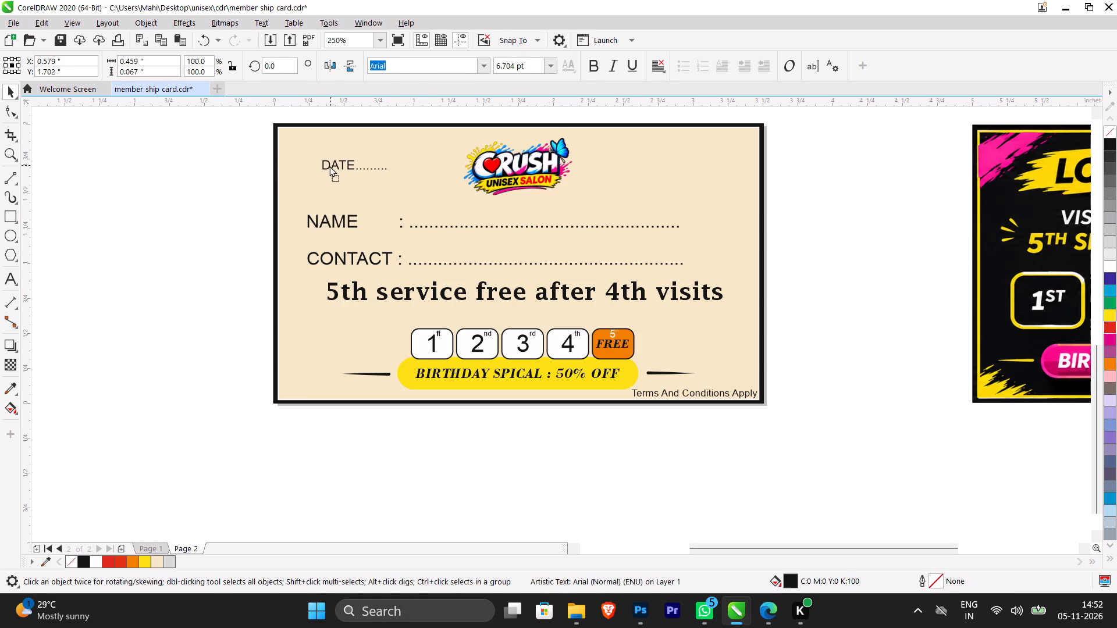
pyautogui.moveTo(329, 166); pyautogui.dragTo(319, 167)
# Lengthen the dotted fill-in line after "DATE" by eight dots.
pyautogui.doubleClick(345, 169)
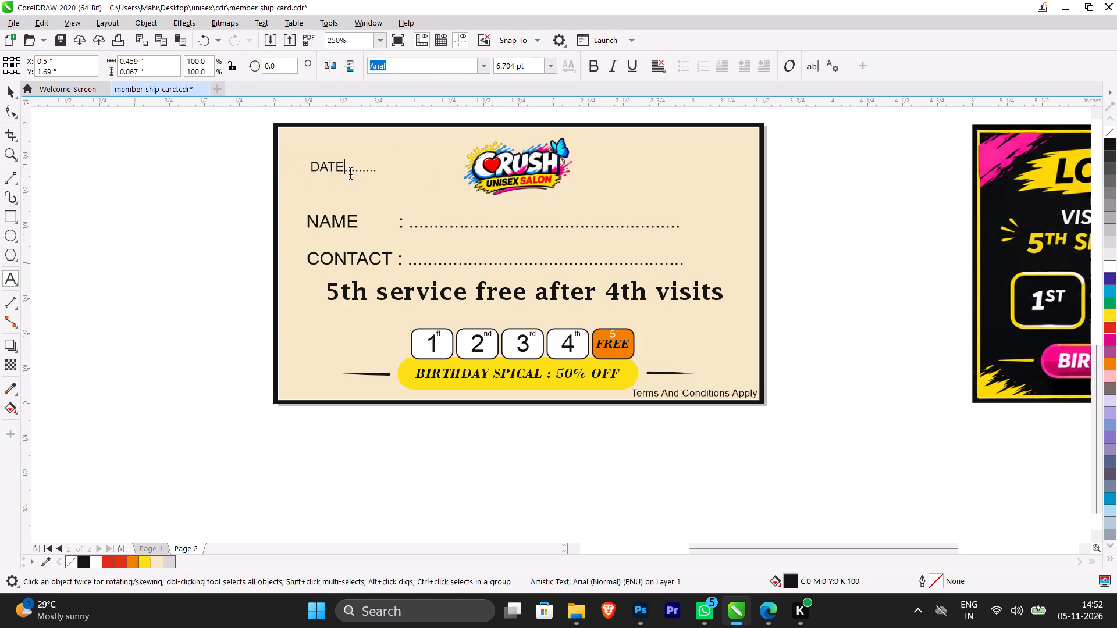
pyautogui.write('...')
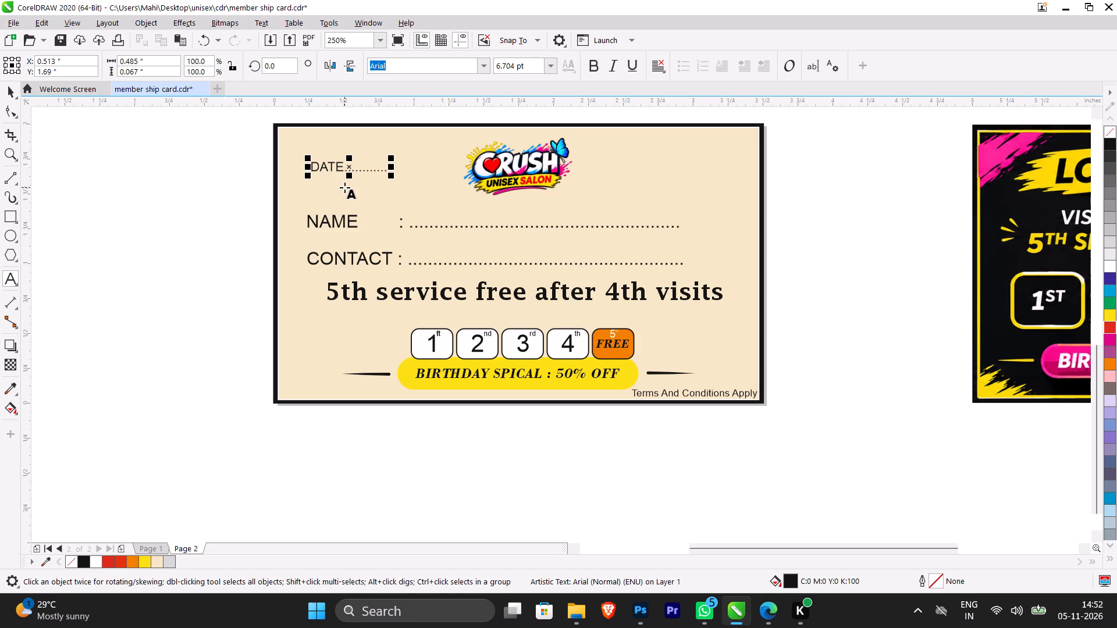
pyautogui.press('.')
pyautogui.press('.')
pyautogui.write('...')
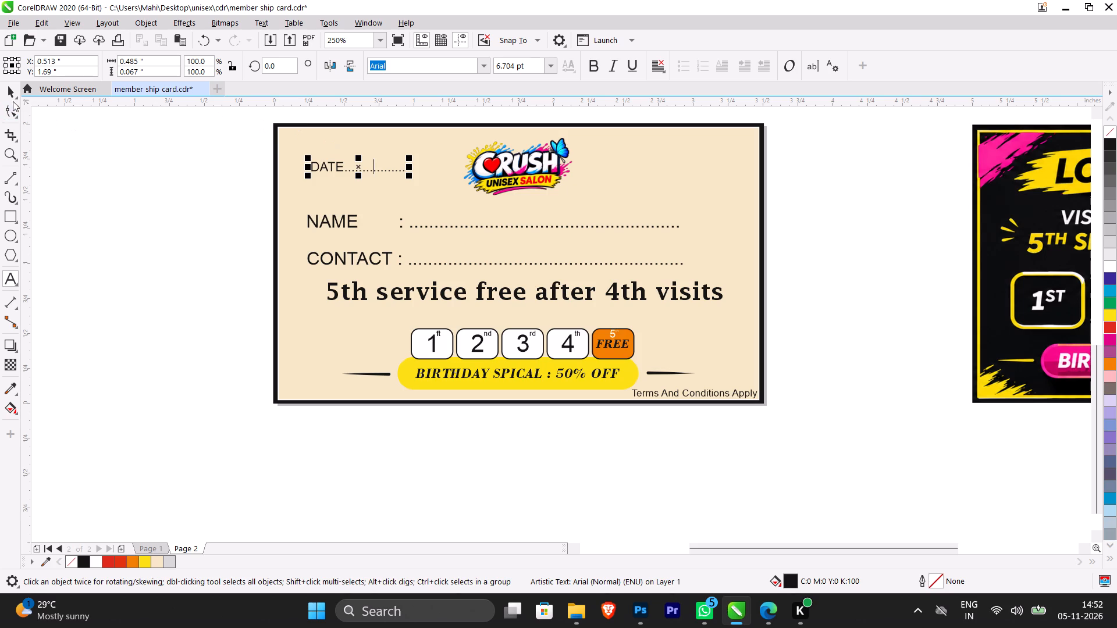
pyautogui.click(12, 94)
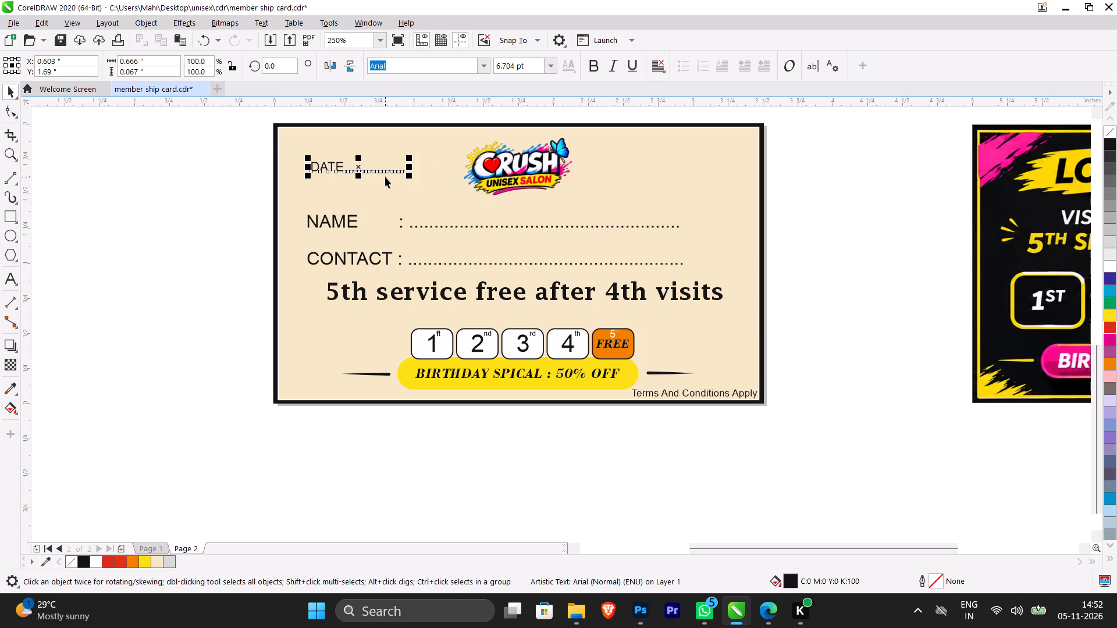
# Duplicate the "DATE" field and place the copy on the logo's other side, level with the original, at about X 2.8".
pyautogui.press('+')
pyautogui.moveTo(359, 167); pyautogui.dragTo(655, 165)
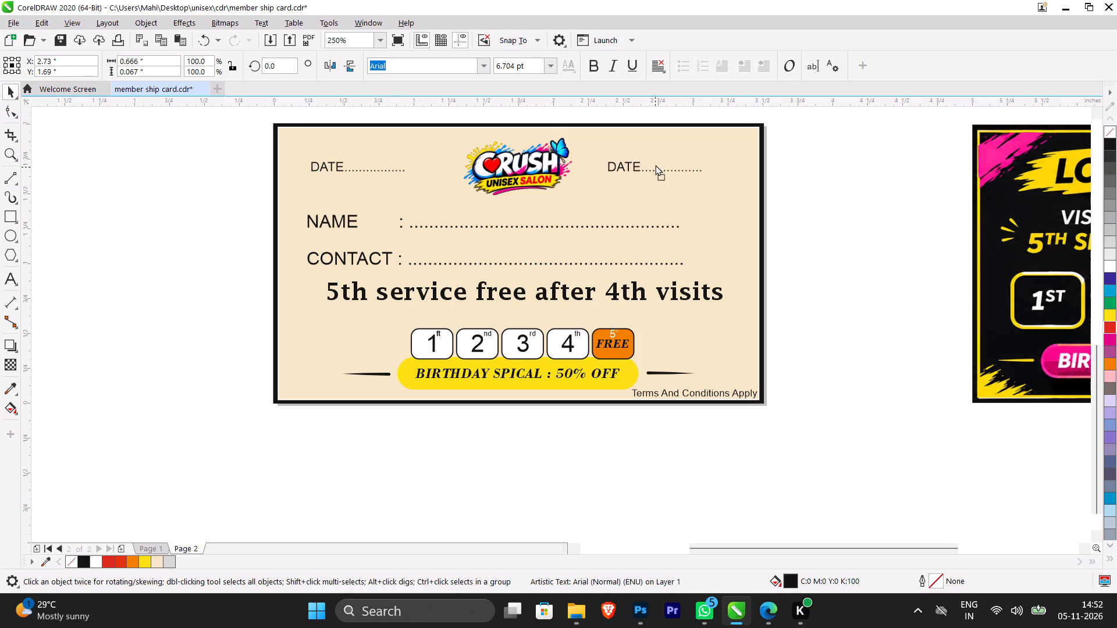
pyautogui.moveTo(655, 165); pyautogui.dragTo(664, 167)
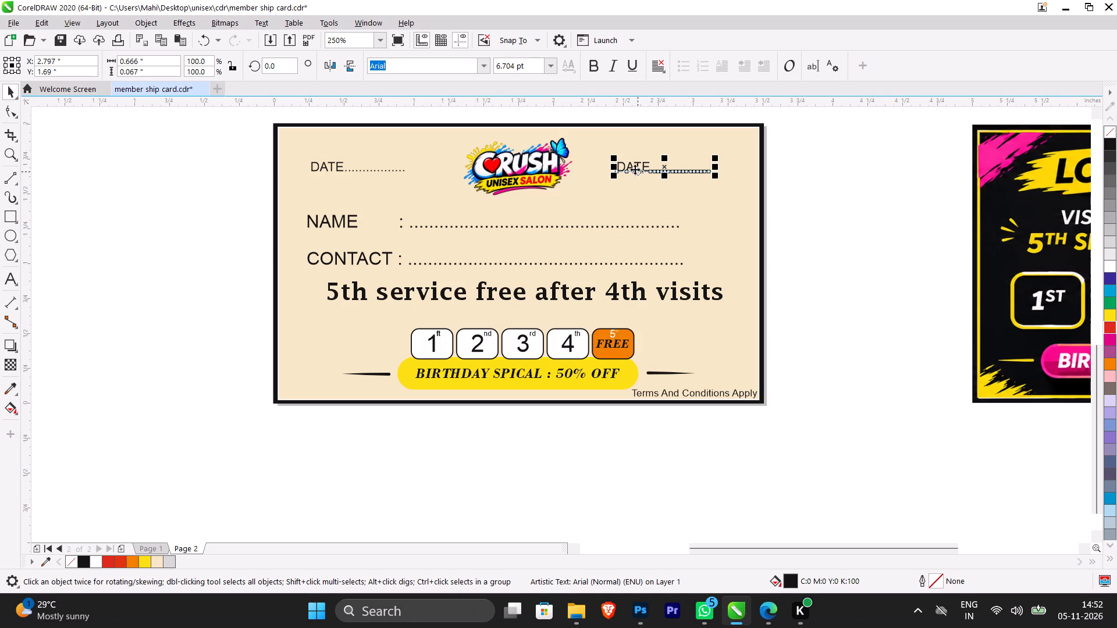
# Insert "End " before "DATE" in the copied field so it reads "End DATE".
pyautogui.doubleClick(619, 167)
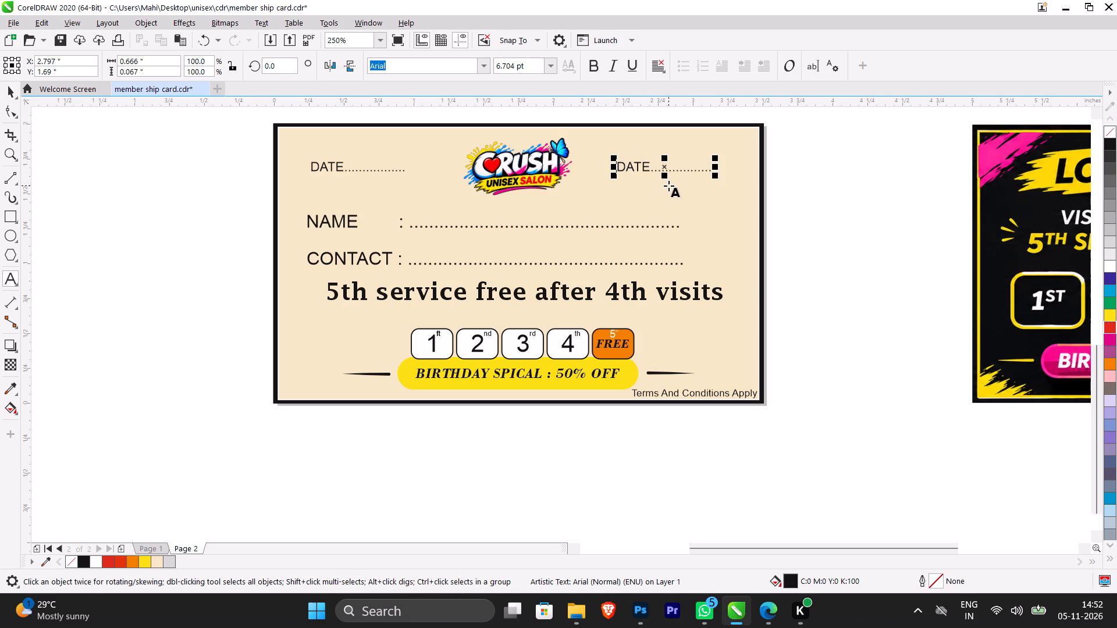
pyautogui.hotkey('shift', 'e')
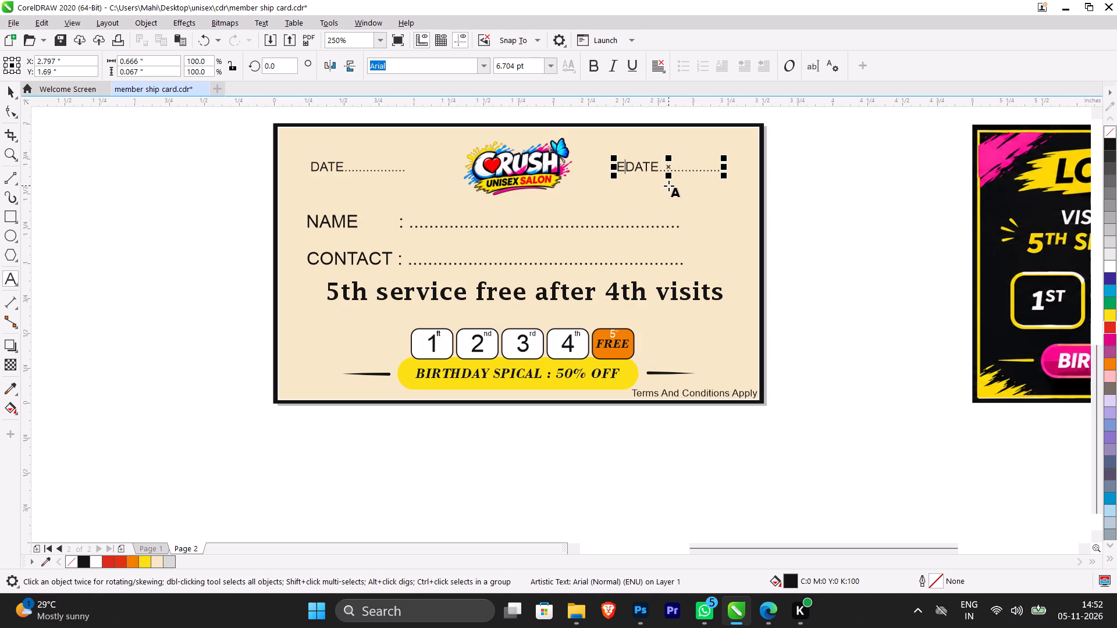
pyautogui.write('nd')
pyautogui.press('space')
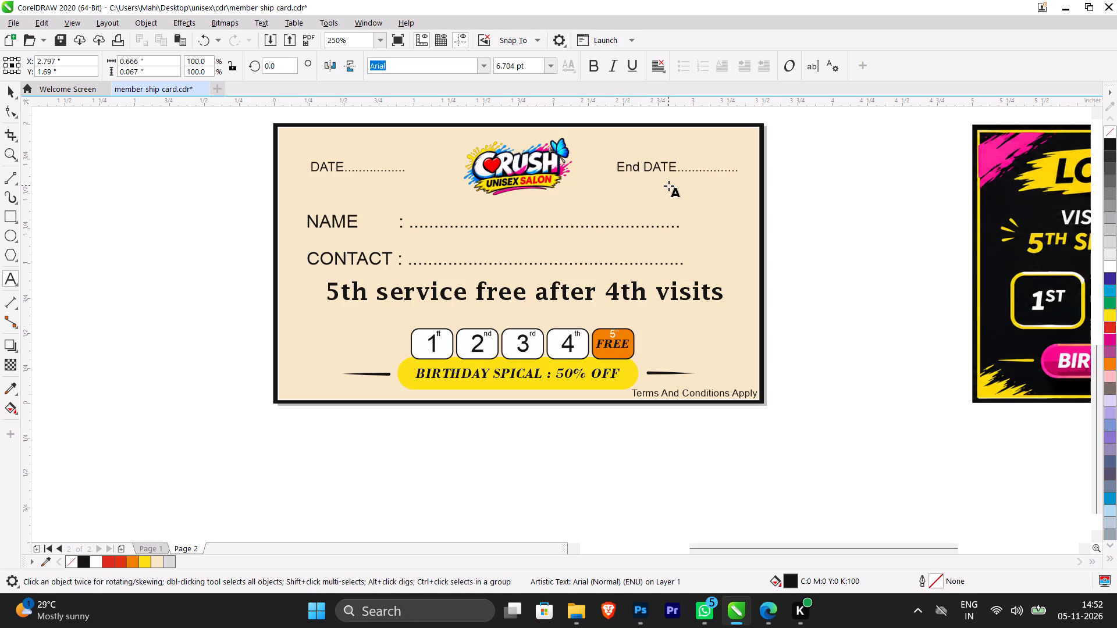
# Insert "Start " before "DATE" in the original field so it reads "Start DATE".
pyautogui.click(312, 167)
pyautogui.hotkey('shift', 's')
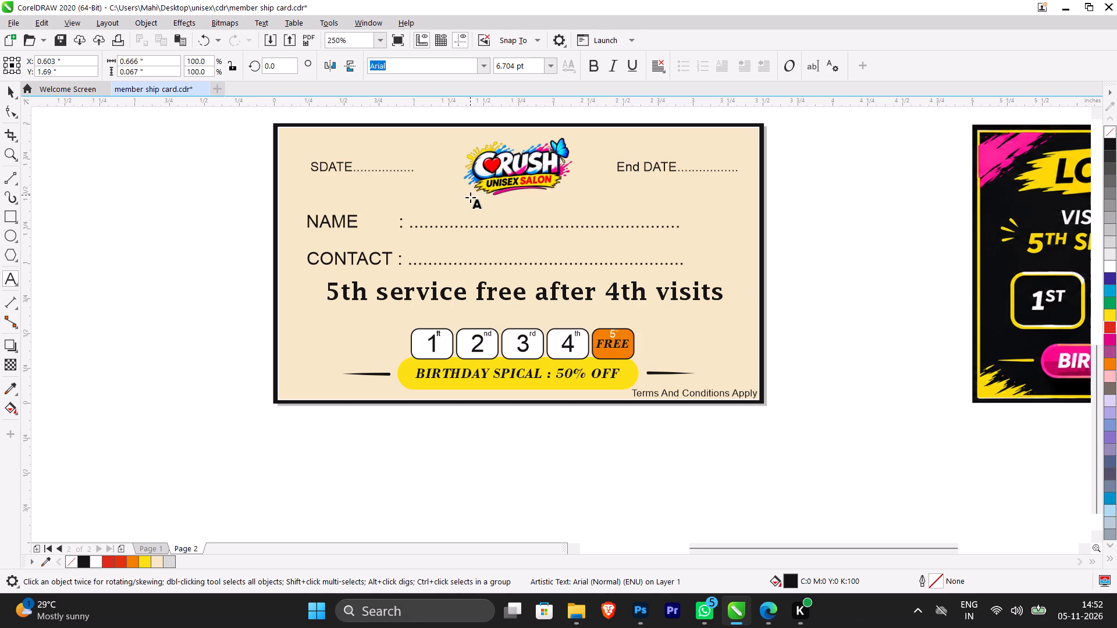
pyautogui.write('ta')
pyautogui.write('rt')
pyautogui.press('space')
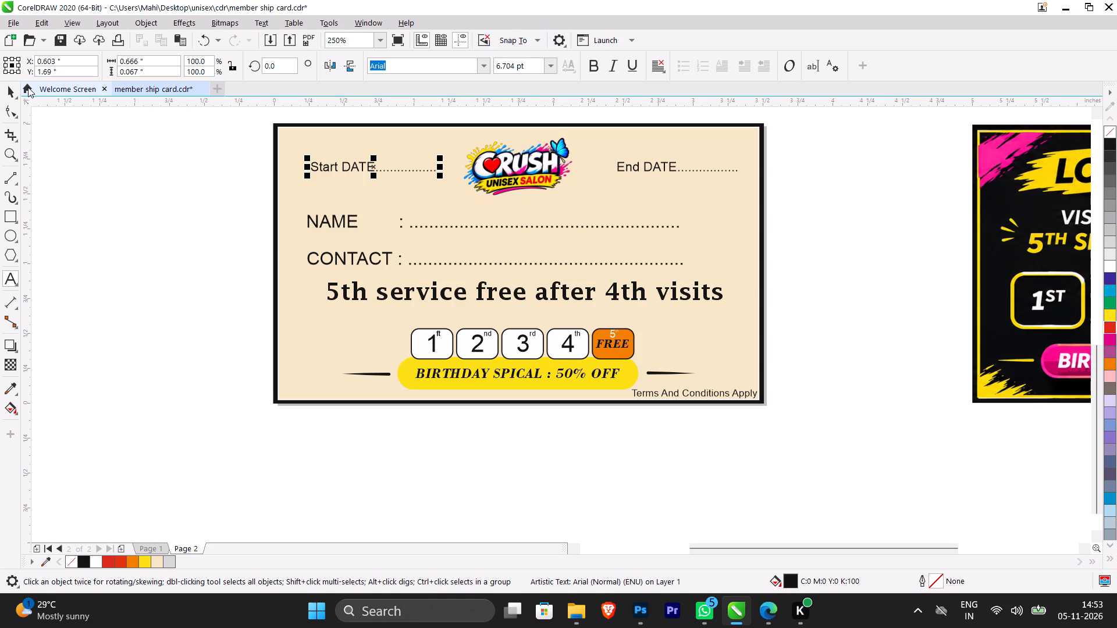
pyautogui.click(8, 91)
pyautogui.click(111, 146)
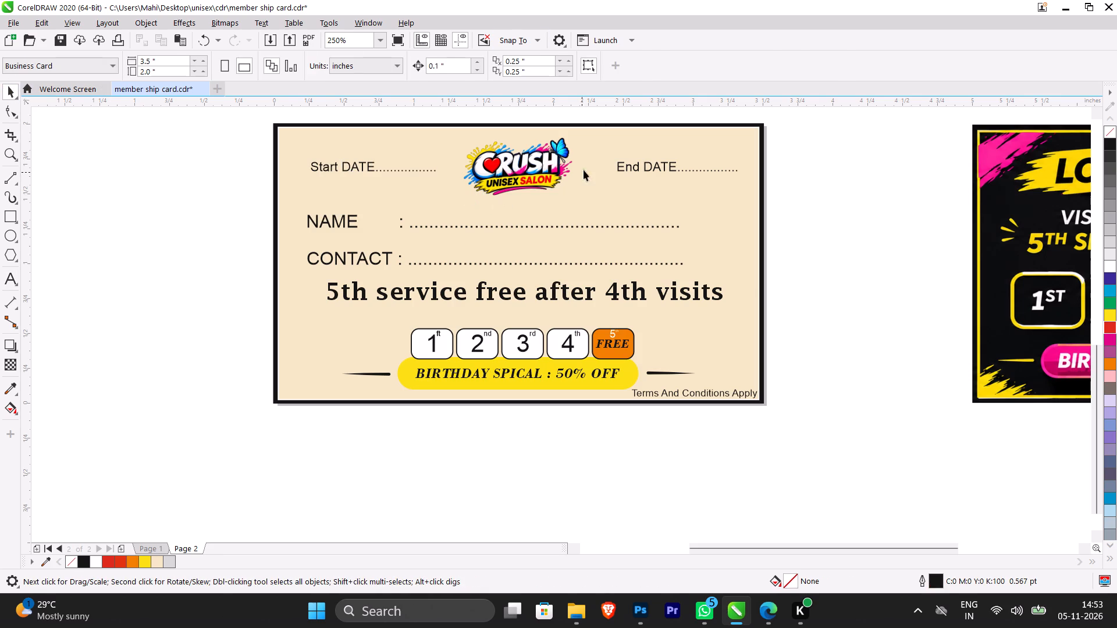
# Align the top edges of the "Start DATE" and "End DATE" fields.
pyautogui.click(644, 163)
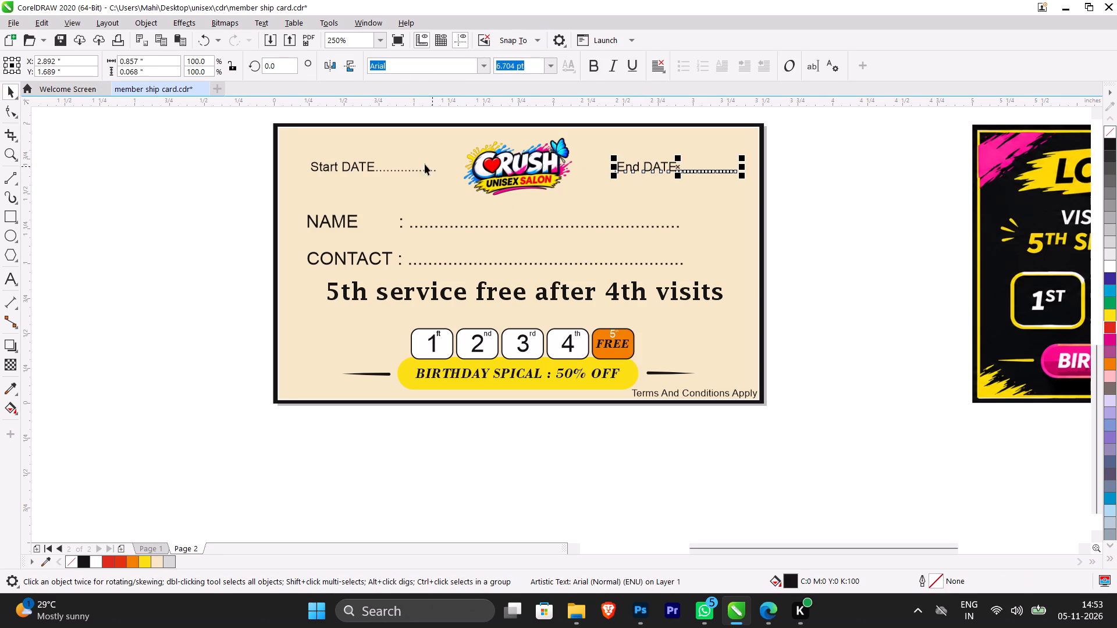
pyautogui.keyDown('shift'); pyautogui.click(350, 165); pyautogui.keyUp('shift')
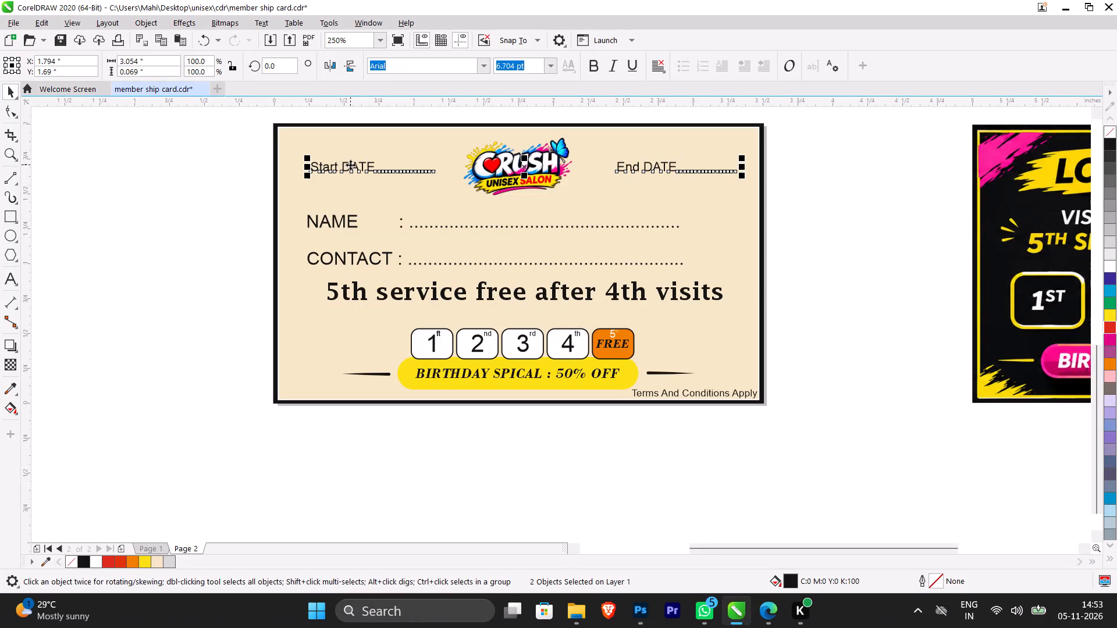
pyautogui.press('t')
pyautogui.click(178, 238)
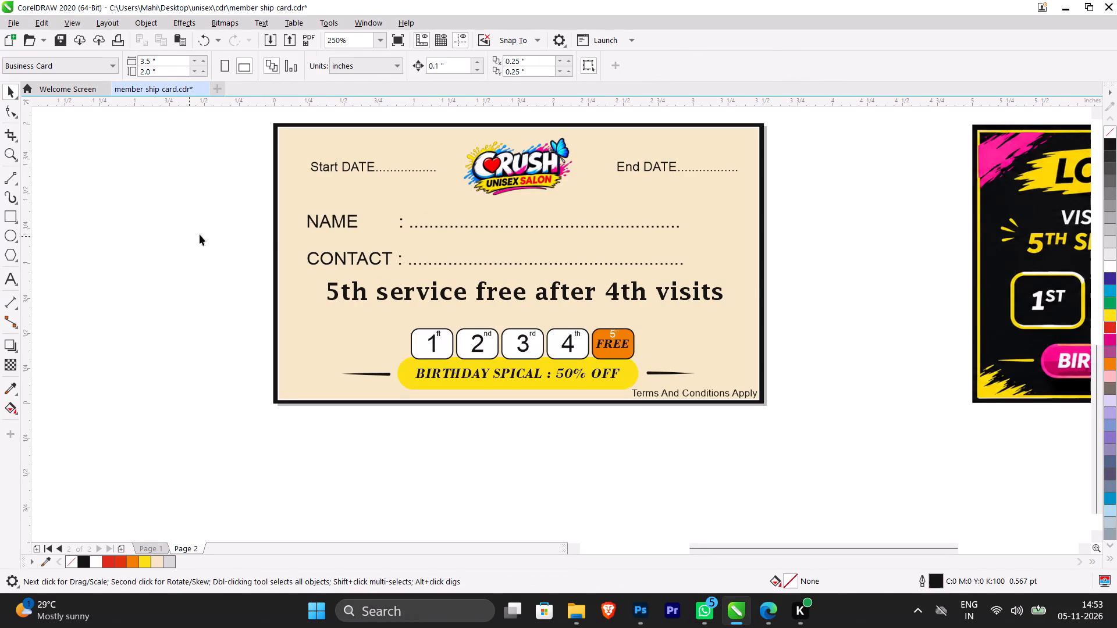
# Shift the "Start DATE" field slightly away from the logo, to about X 0.67", keeping it level with "End DATE".
pyautogui.click(365, 166)
pyautogui.click(163, 174)
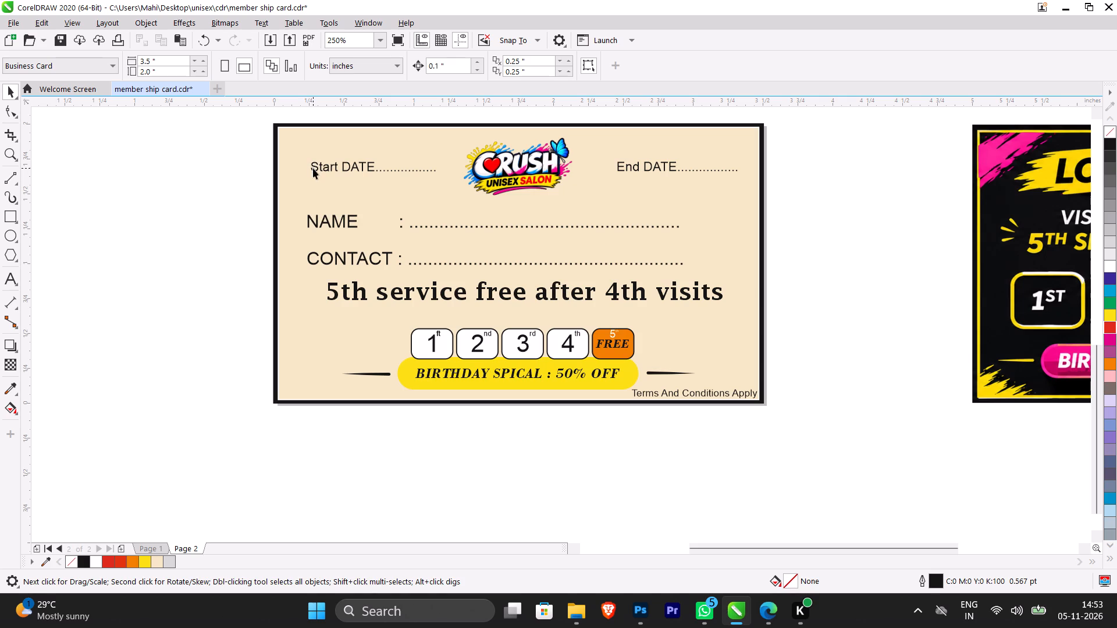
pyautogui.click(313, 166)
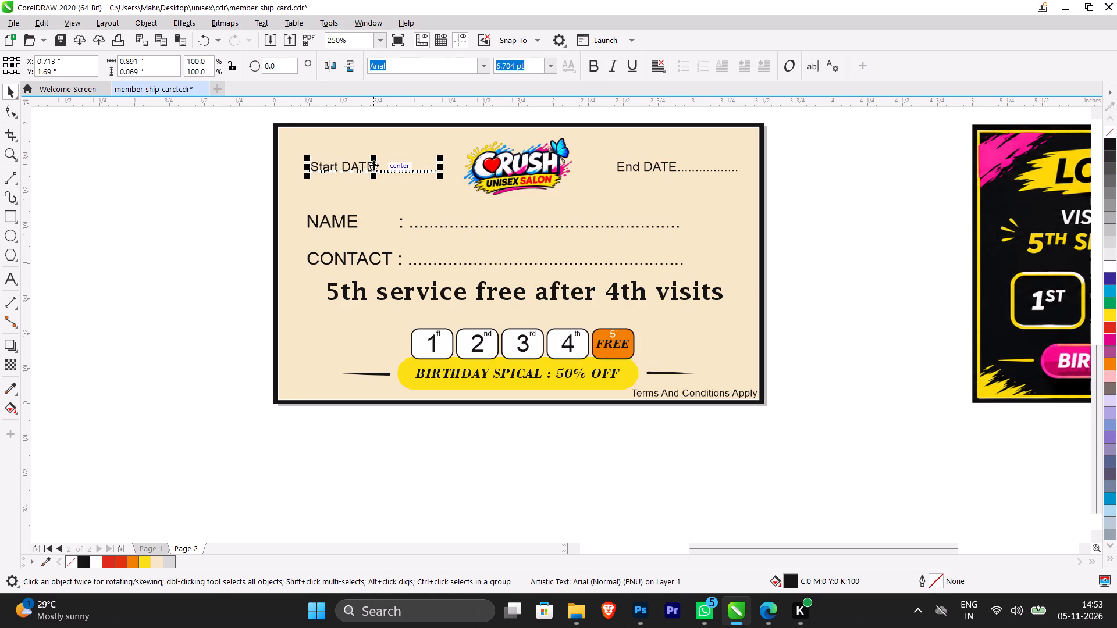
pyautogui.keyDown('ctrl'); pyautogui.moveTo(374, 165); pyautogui.dragTo(366, 166); pyautogui.keyUp('ctrl')
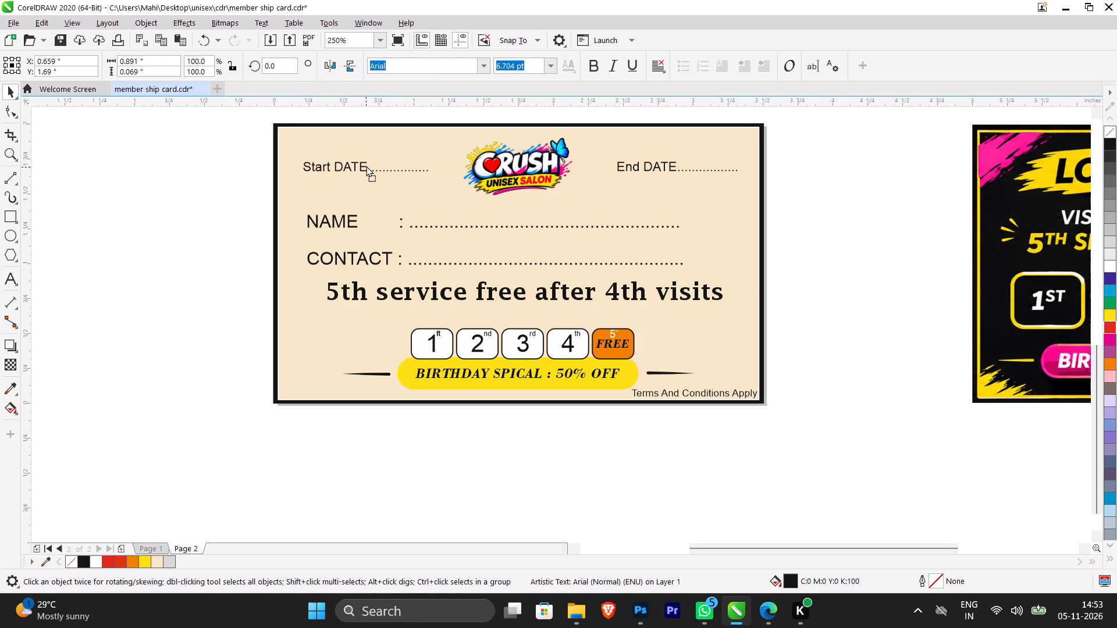
pyautogui.keyDown('ctrl'); pyautogui.moveTo(366, 166); pyautogui.dragTo(367, 166); pyautogui.keyUp('ctrl')
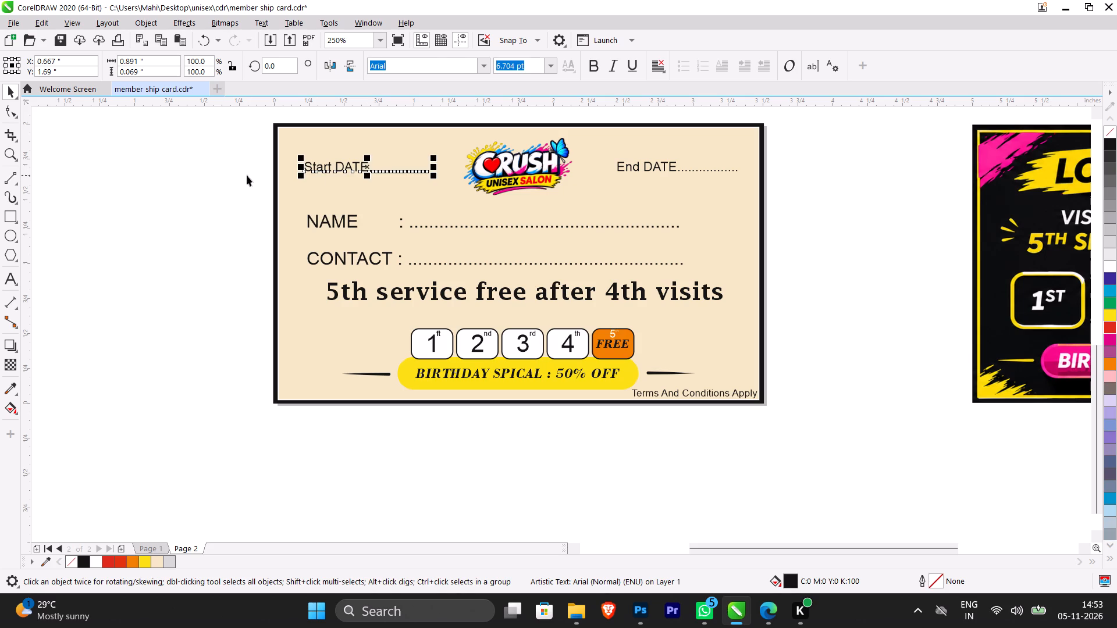
pyautogui.click(190, 184)
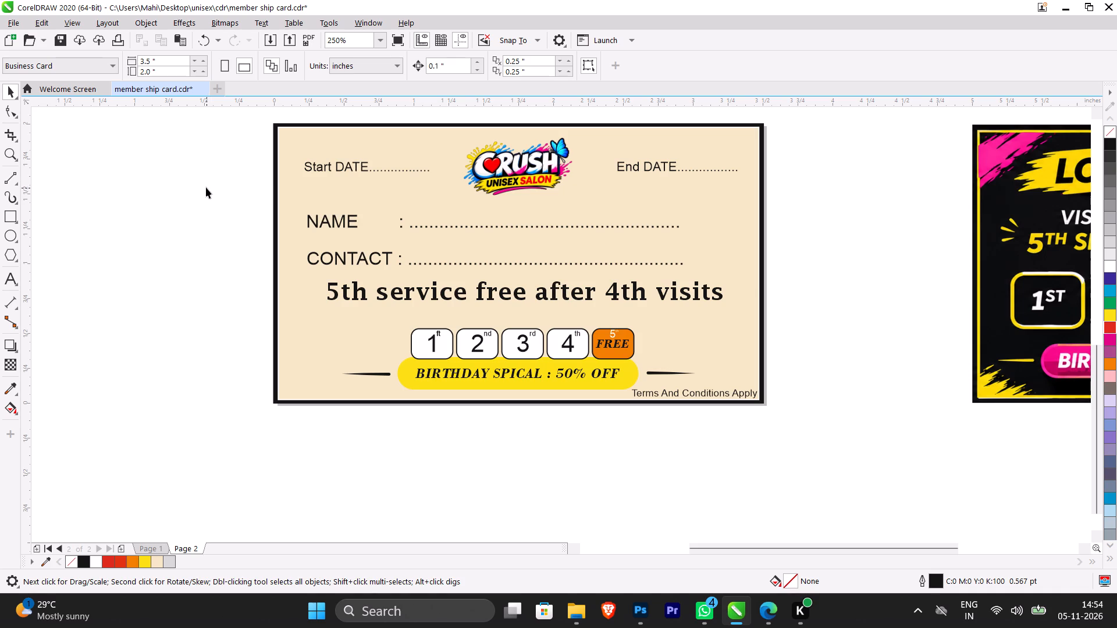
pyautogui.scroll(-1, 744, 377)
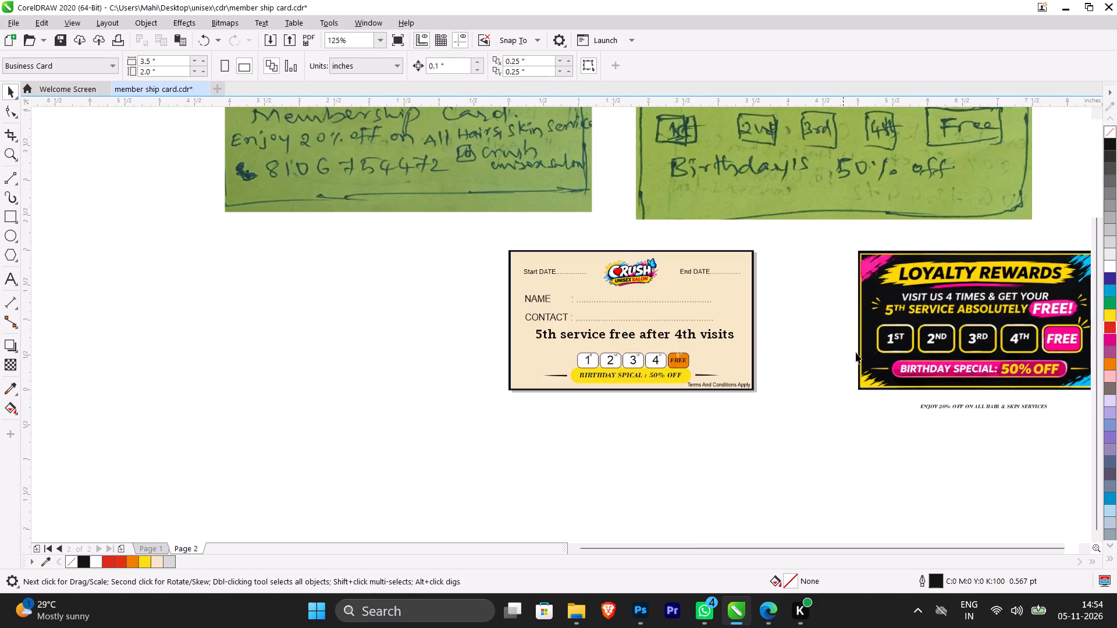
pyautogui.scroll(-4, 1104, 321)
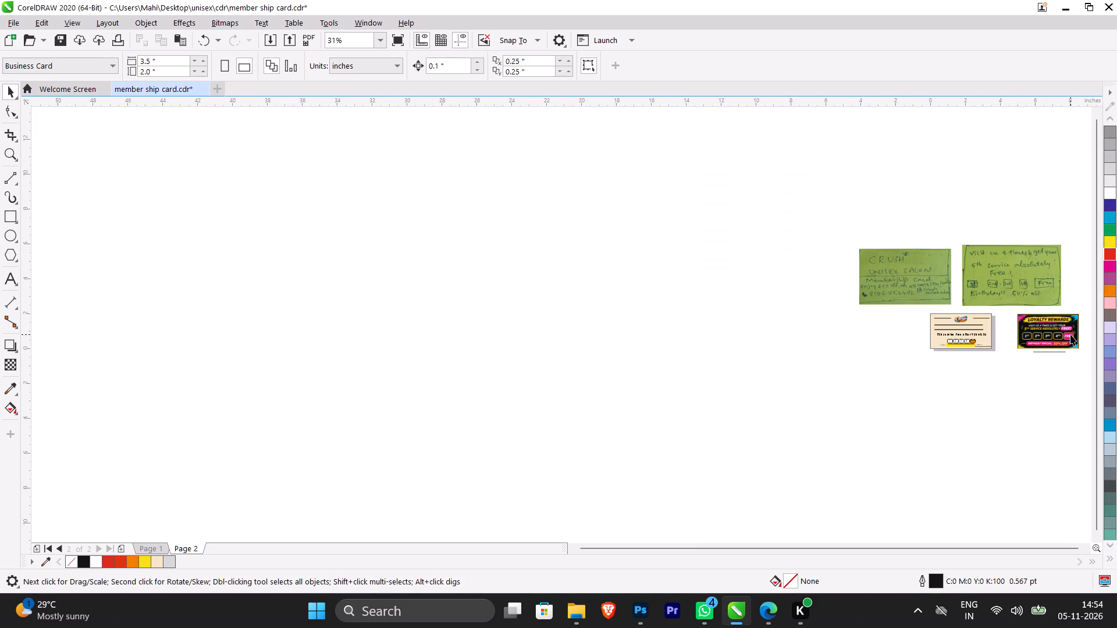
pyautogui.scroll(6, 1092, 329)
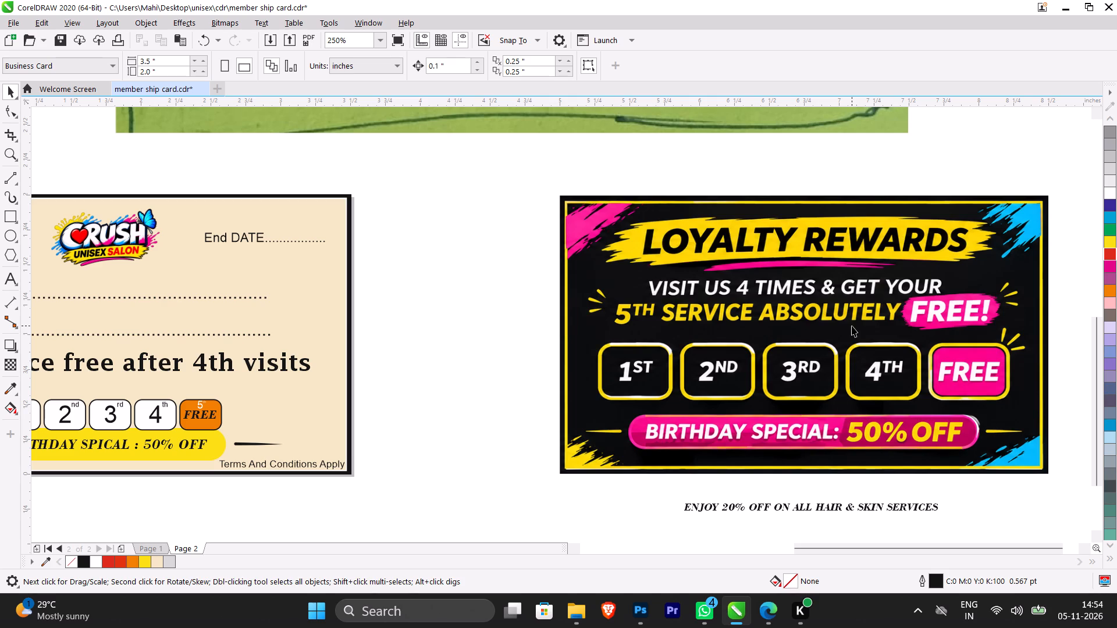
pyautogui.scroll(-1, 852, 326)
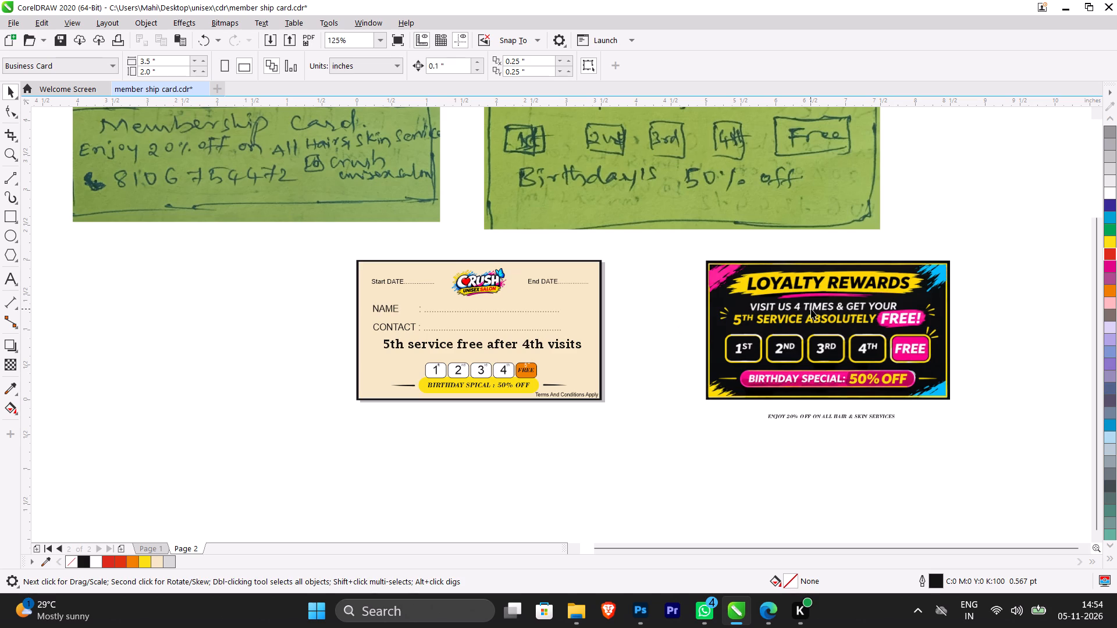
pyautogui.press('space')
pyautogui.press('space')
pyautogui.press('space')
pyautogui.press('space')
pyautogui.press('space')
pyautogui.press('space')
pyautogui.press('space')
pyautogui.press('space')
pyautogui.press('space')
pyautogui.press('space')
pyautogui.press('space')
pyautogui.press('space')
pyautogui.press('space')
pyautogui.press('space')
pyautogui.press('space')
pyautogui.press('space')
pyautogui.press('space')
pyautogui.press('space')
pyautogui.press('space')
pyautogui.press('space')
# Add a new artistic text line below the cream card reading "VISIT US 4 TIMES &GET YOUR 5TH".
pyautogui.press('space')
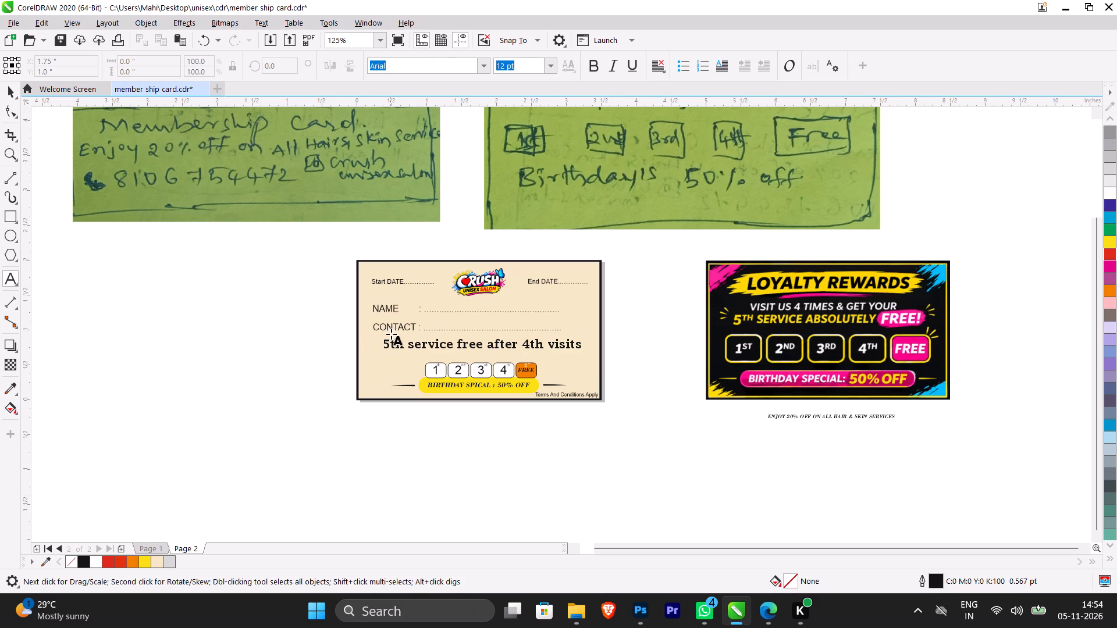
pyautogui.click(369, 448)
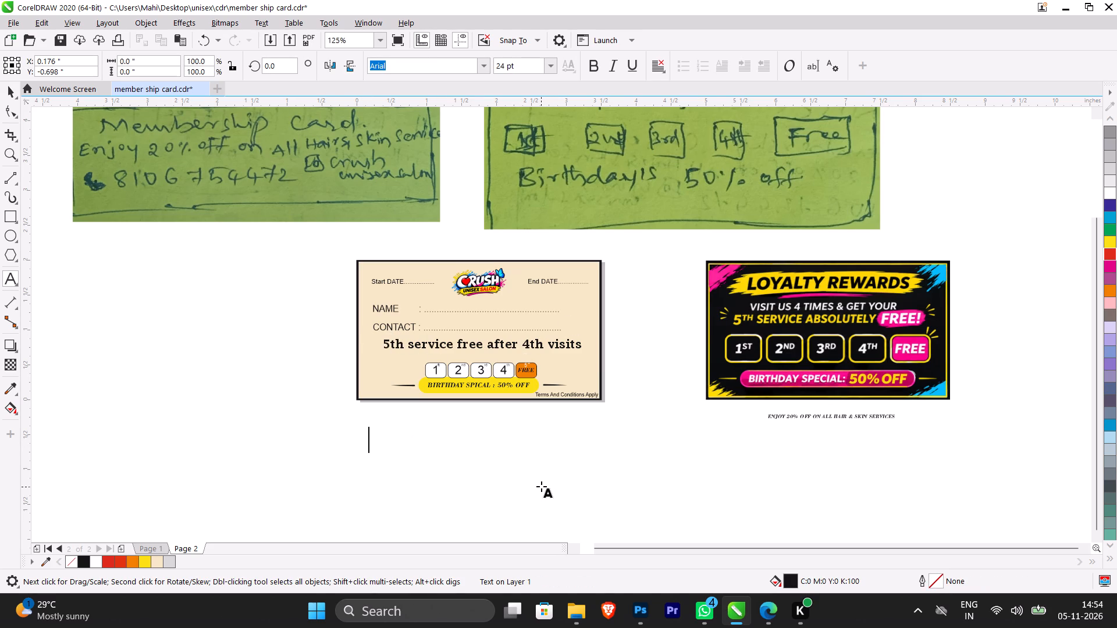
pyautogui.write('vi')
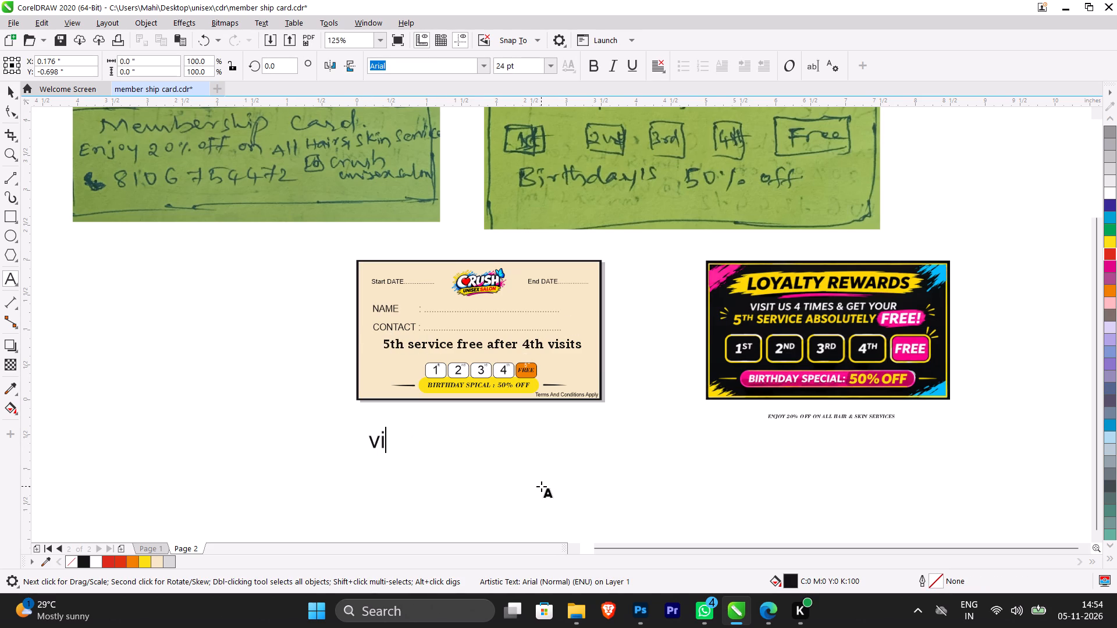
pyautogui.press('BackSpace')
pyautogui.press('BackSpace')
pyautogui.write('VIS')
pyautogui.write('IT')
pyautogui.press('space')
pyautogui.write('US')
pyautogui.press('space')
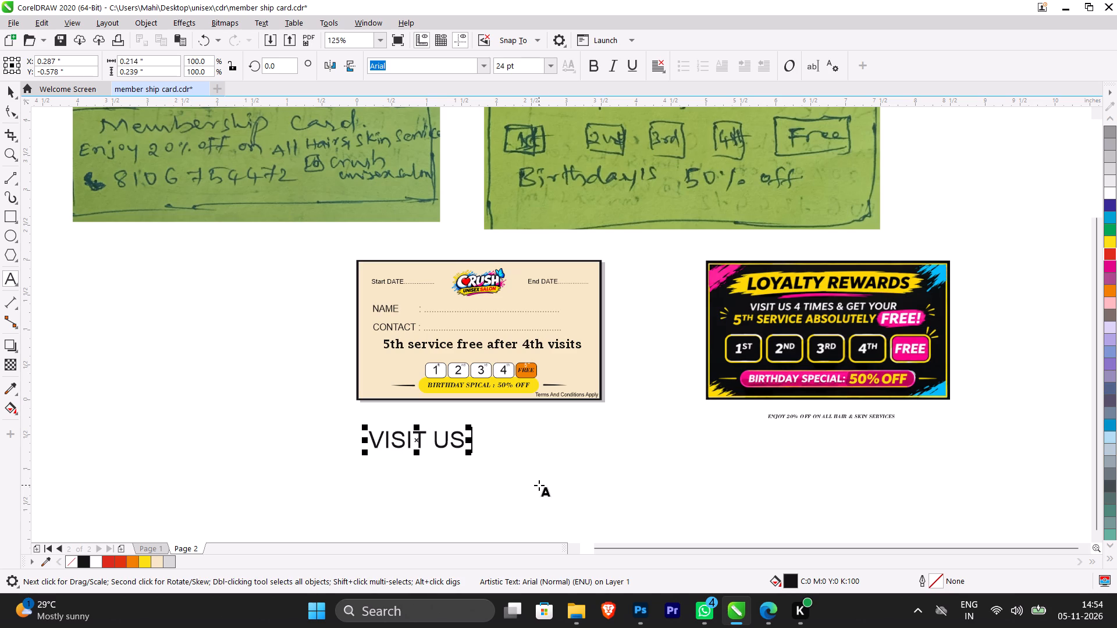
pyautogui.press('4')
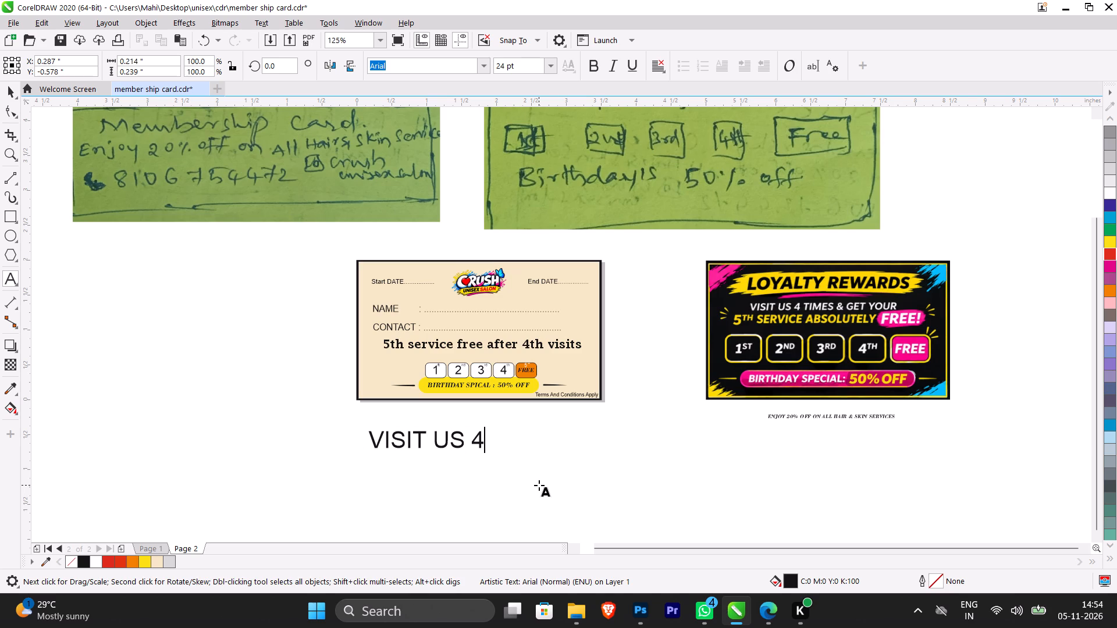
pyautogui.press('space')
pyautogui.press('t')
pyautogui.write('IME')
pyautogui.write('S')
pyautogui.press('space')
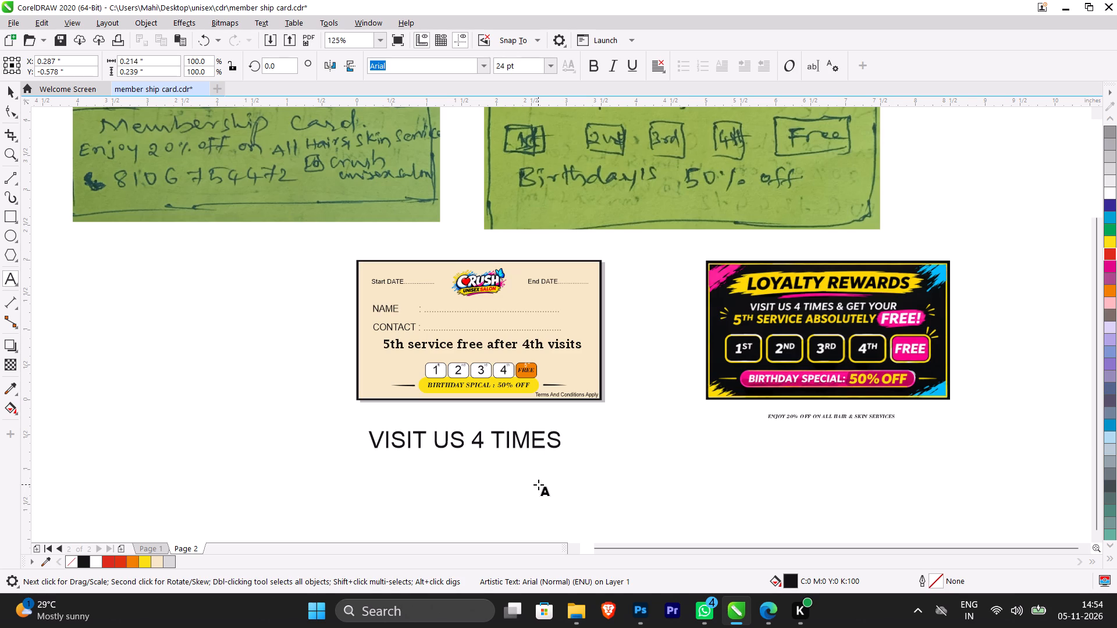
pyautogui.hotkey('shift', '&')
pyautogui.write('GET')
pyautogui.press('space')
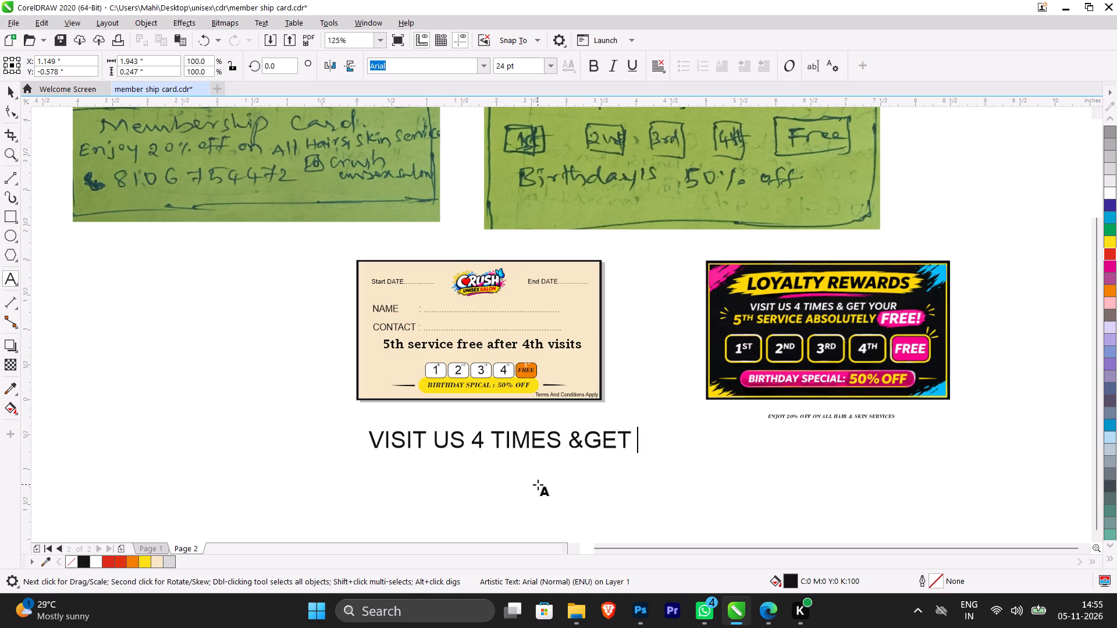
pyautogui.write('YOUR')
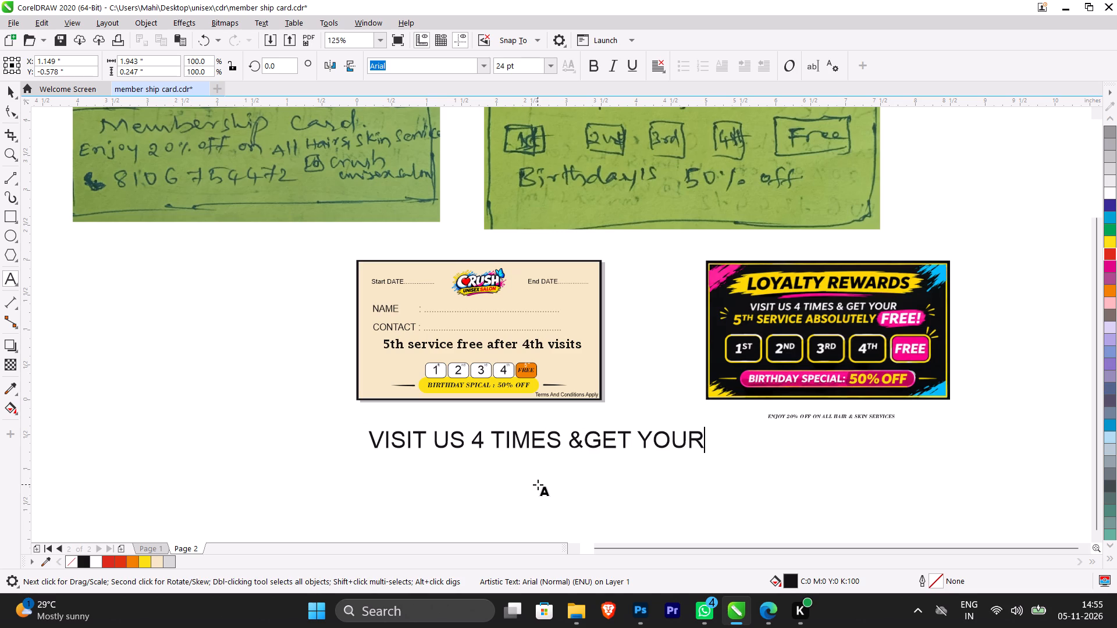
pyautogui.press('space')
pyautogui.press('5')
pyautogui.write('TH')
# Insert "TH" after the "4" in the new text line so it reads "4TH TIMES".
pyautogui.press('Left')
pyautogui.press('Left')
pyautogui.press('Left')
pyautogui.press('Left')
pyautogui.press('Left')
pyautogui.press('Left')
pyautogui.press('Left')
pyautogui.press('Left')
pyautogui.press('Left')
pyautogui.press('Left')
pyautogui.press('Left')
pyautogui.press('Left')
pyautogui.press('Left')
pyautogui.press('Left')
pyautogui.press('Left')
pyautogui.press('Left')
pyautogui.press('Left')
pyautogui.press('Left')
pyautogui.press('Left')
pyautogui.press('Left')
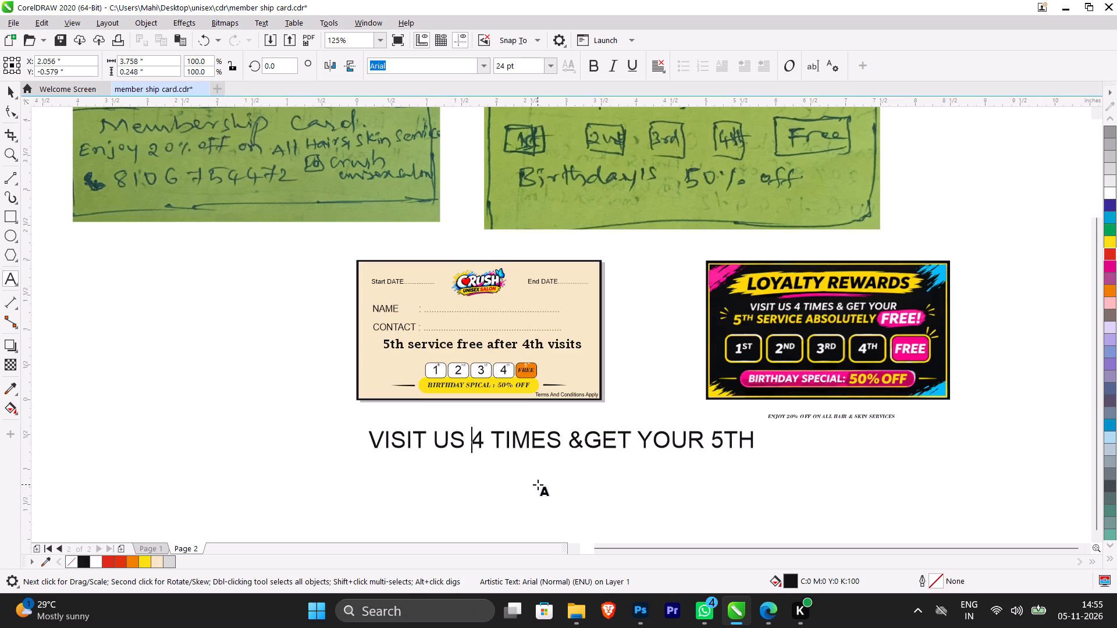
pyautogui.press('Right')
pyautogui.write('TH')
# Continue the new text line after "5TH" with " SERVICE ABSO".
pyautogui.press('Right')
pyautogui.press('Right')
pyautogui.press('Right')
pyautogui.press('Right')
pyautogui.press('Right')
pyautogui.press('Right')
pyautogui.press('Right')
pyautogui.press('Right')
pyautogui.press('Right')
pyautogui.press('Right')
pyautogui.press('Right')
pyautogui.press('Right')
pyautogui.press('Right')
pyautogui.press('Right')
pyautogui.press('Right')
pyautogui.press('Right')
pyautogui.press('Right')
pyautogui.press('Right')
pyautogui.press('Right')
pyautogui.press('Right')
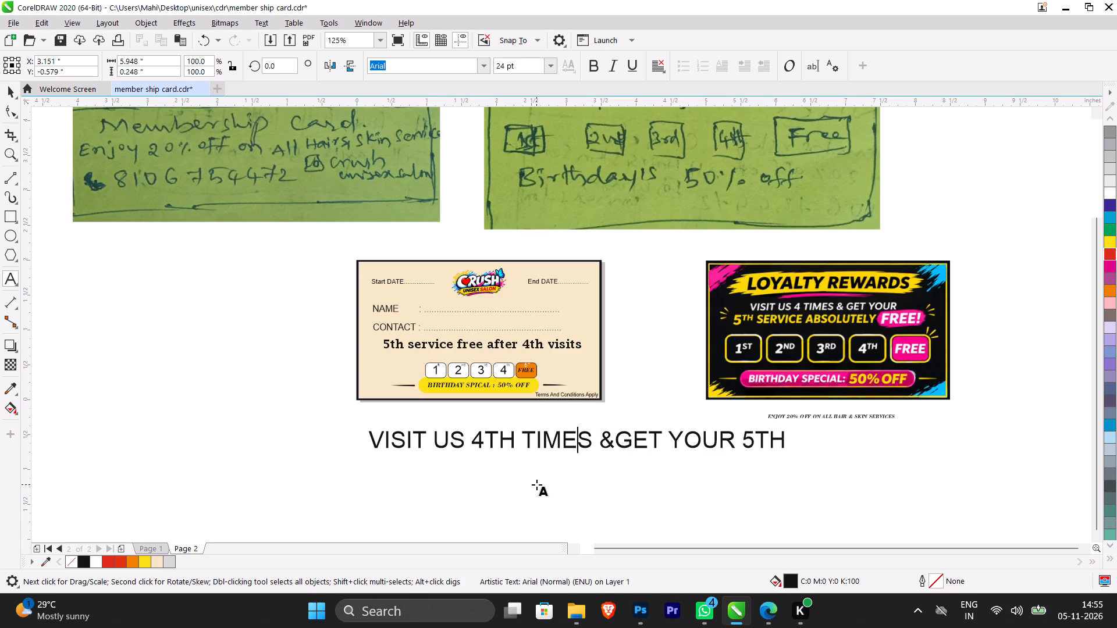
pyautogui.press('n')
pyautogui.press('BackSpace')
pyautogui.press('space')
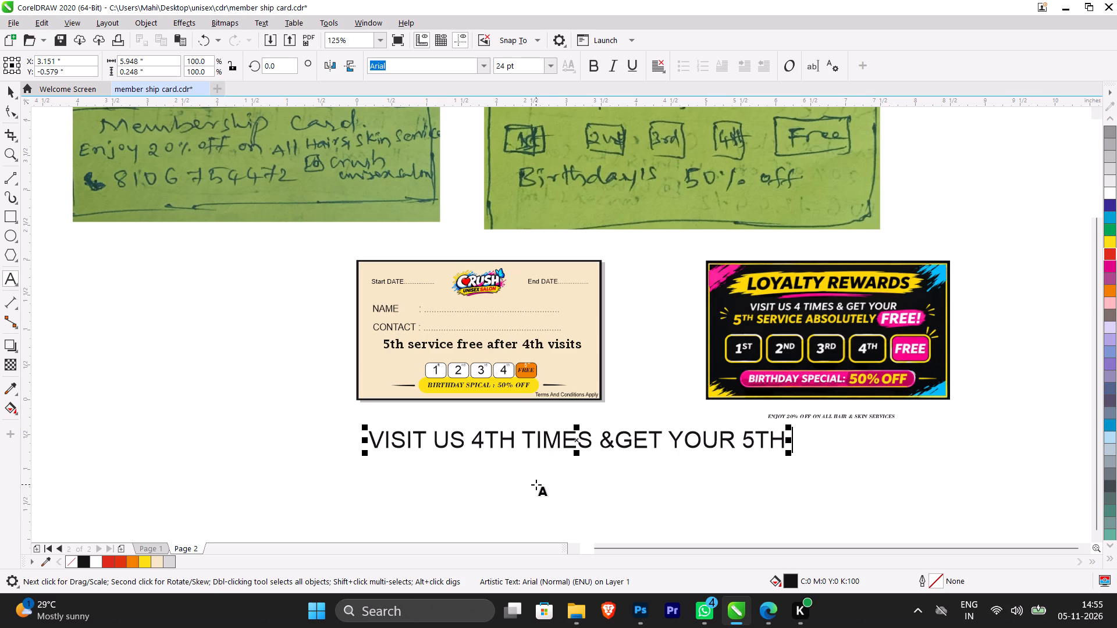
pyautogui.write('SERVICE')
pyautogui.press('space')
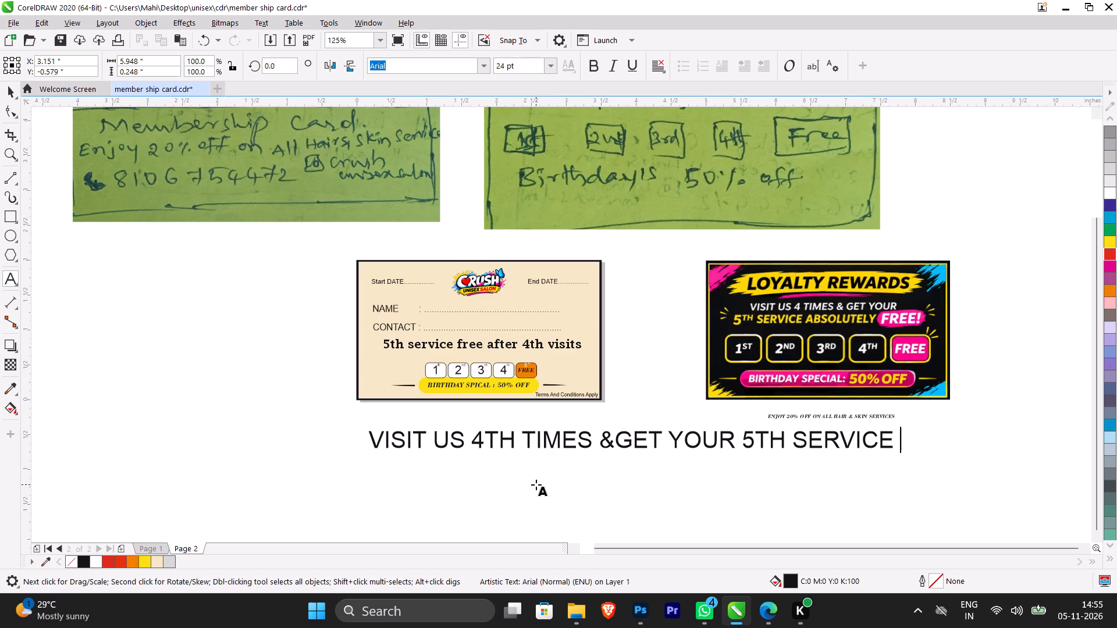
pyautogui.write('AB')
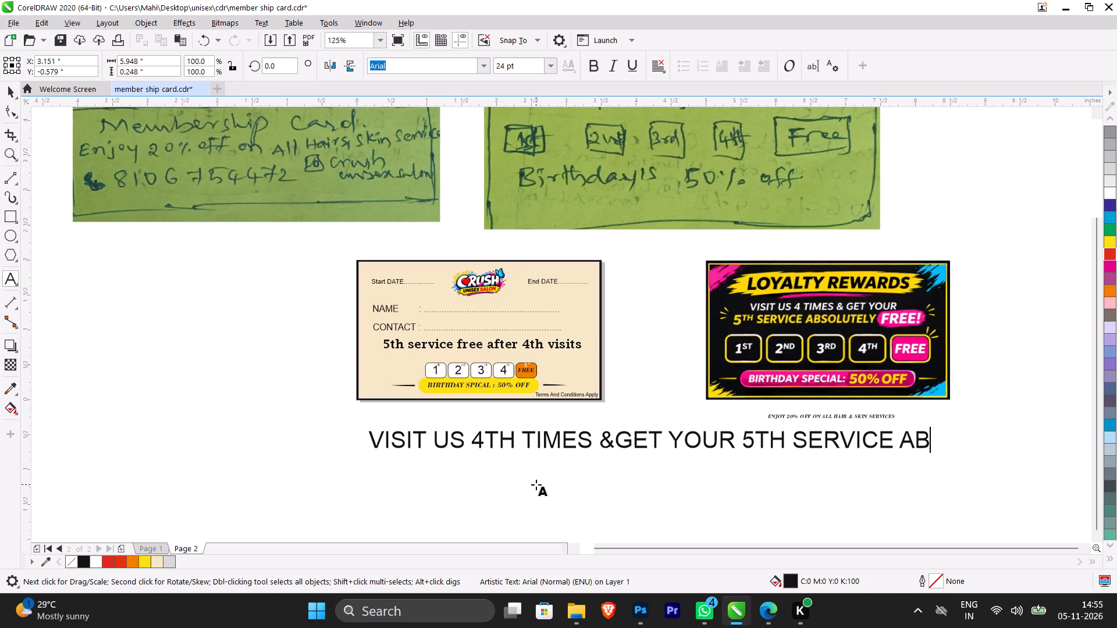
pyautogui.press('s')
pyautogui.press('o')
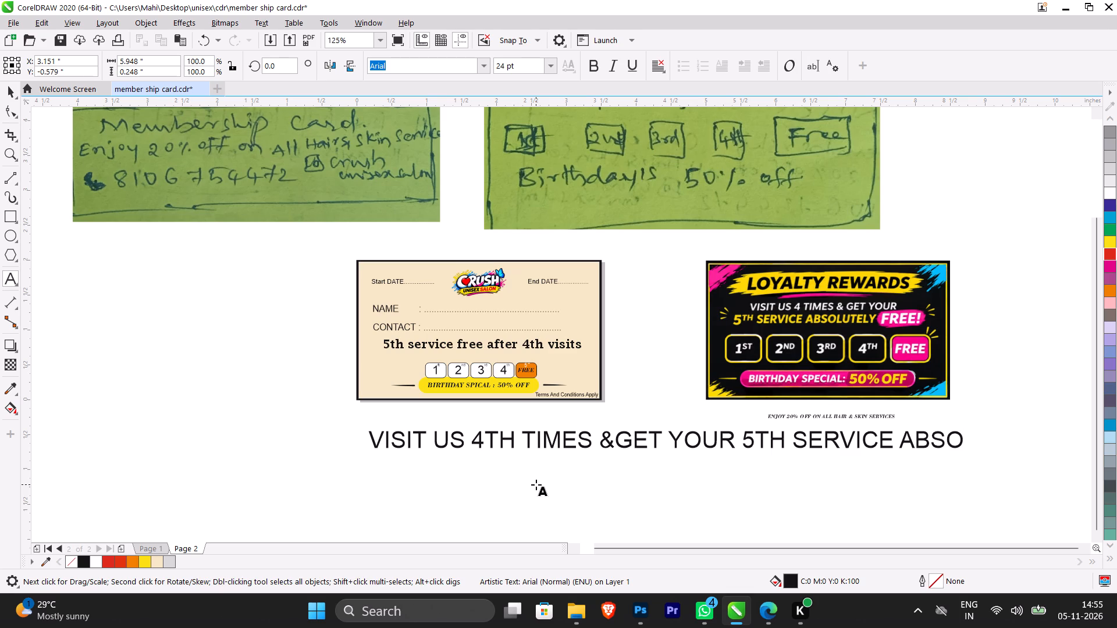